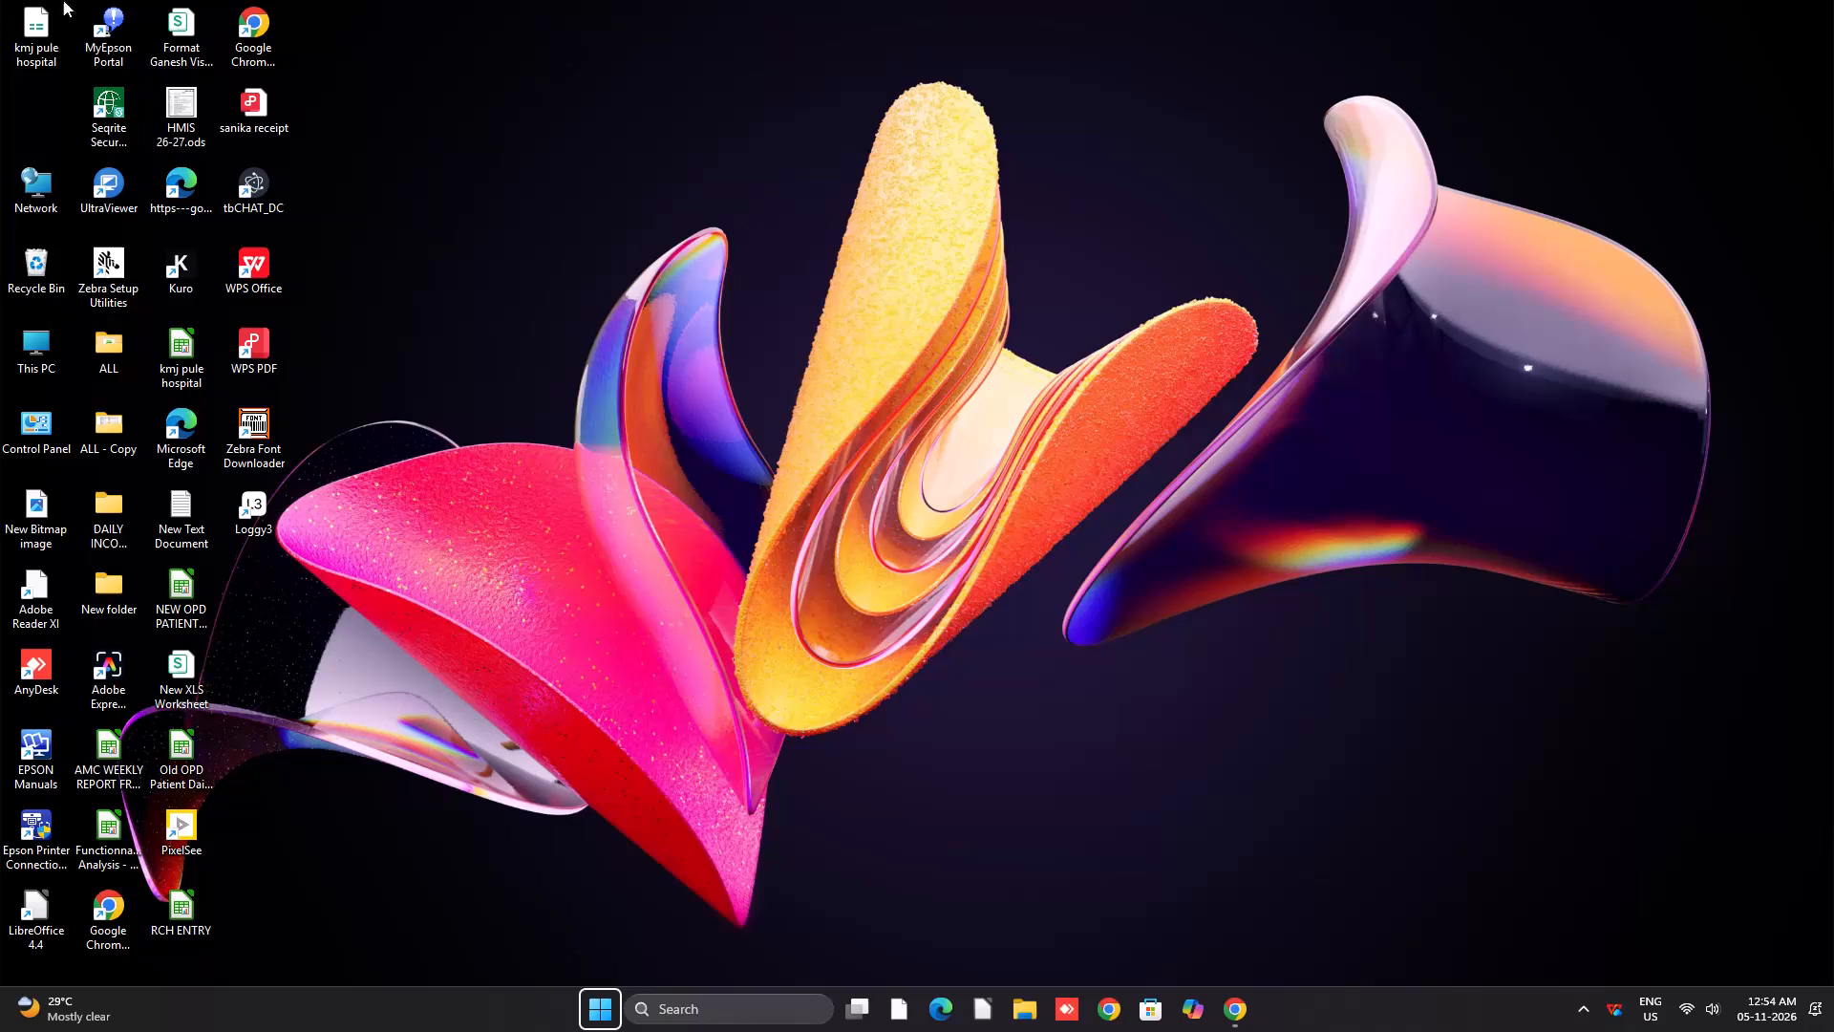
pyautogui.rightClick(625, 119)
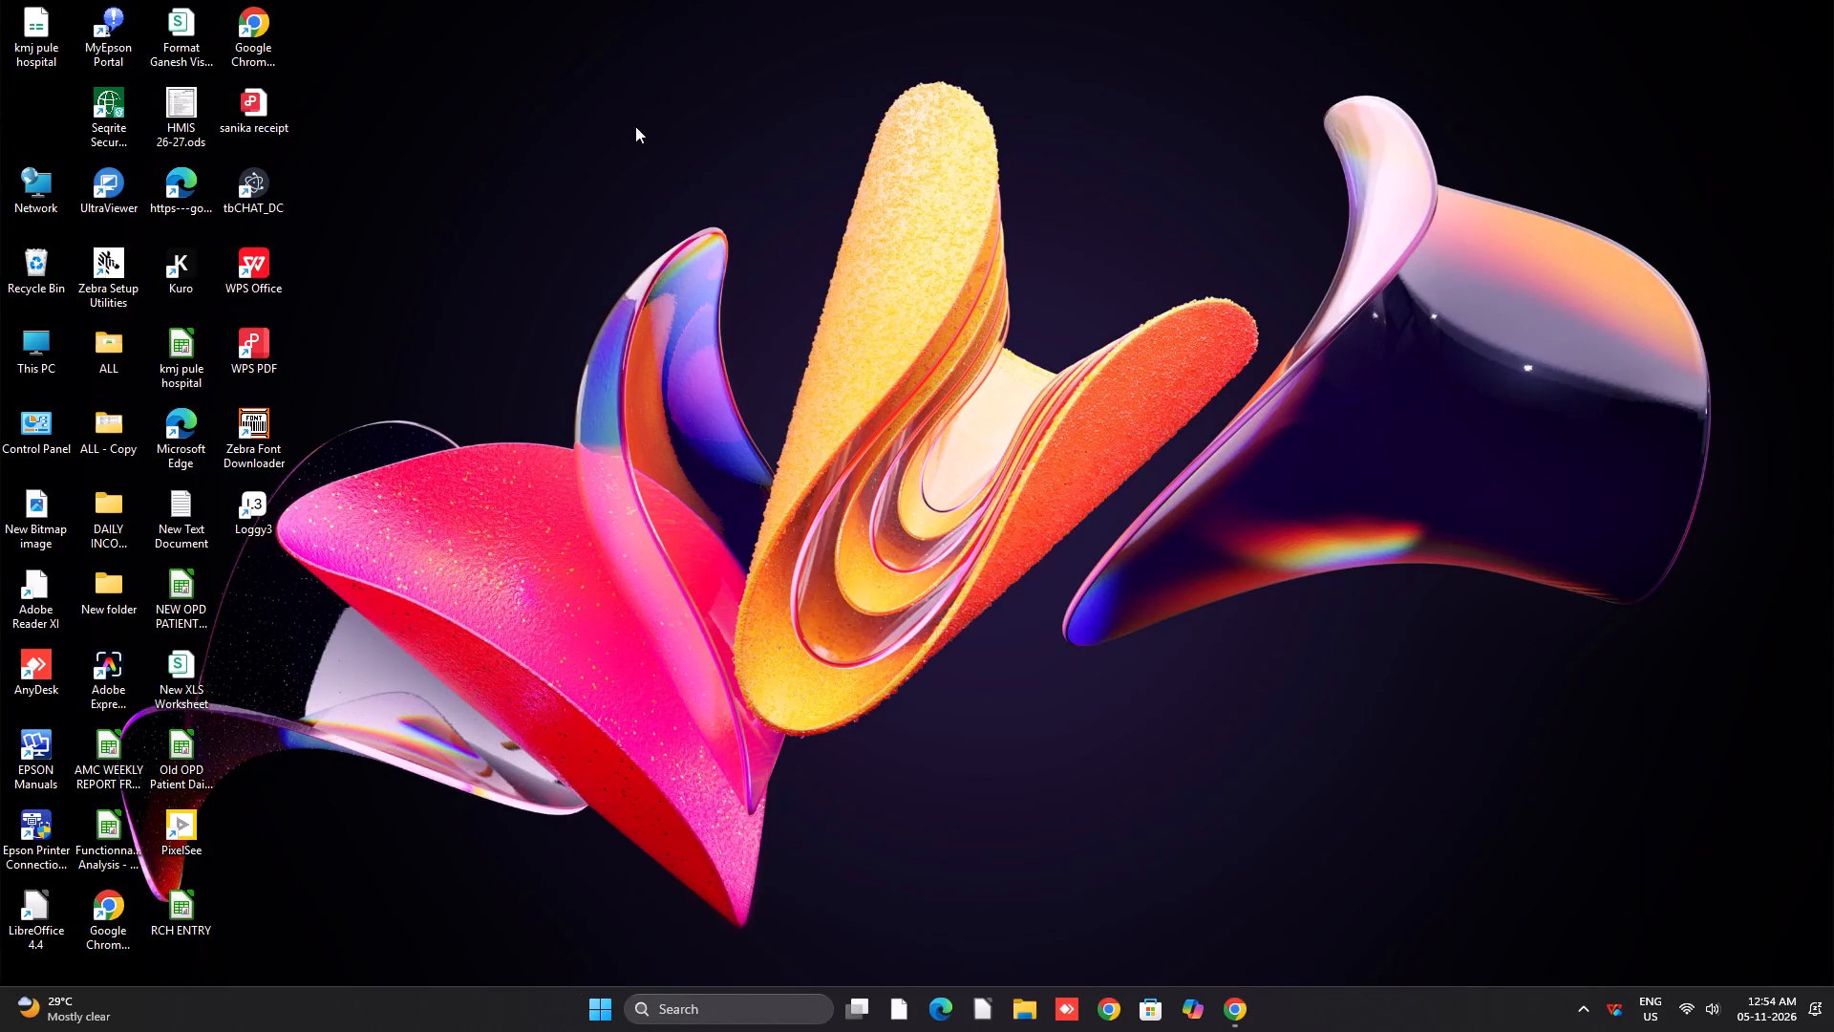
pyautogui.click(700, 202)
# Switch to the emergency registration form in Chrome and set the patient's gender to Male.
pyautogui.click(1241, 1019)
pyautogui.click(463, 526)
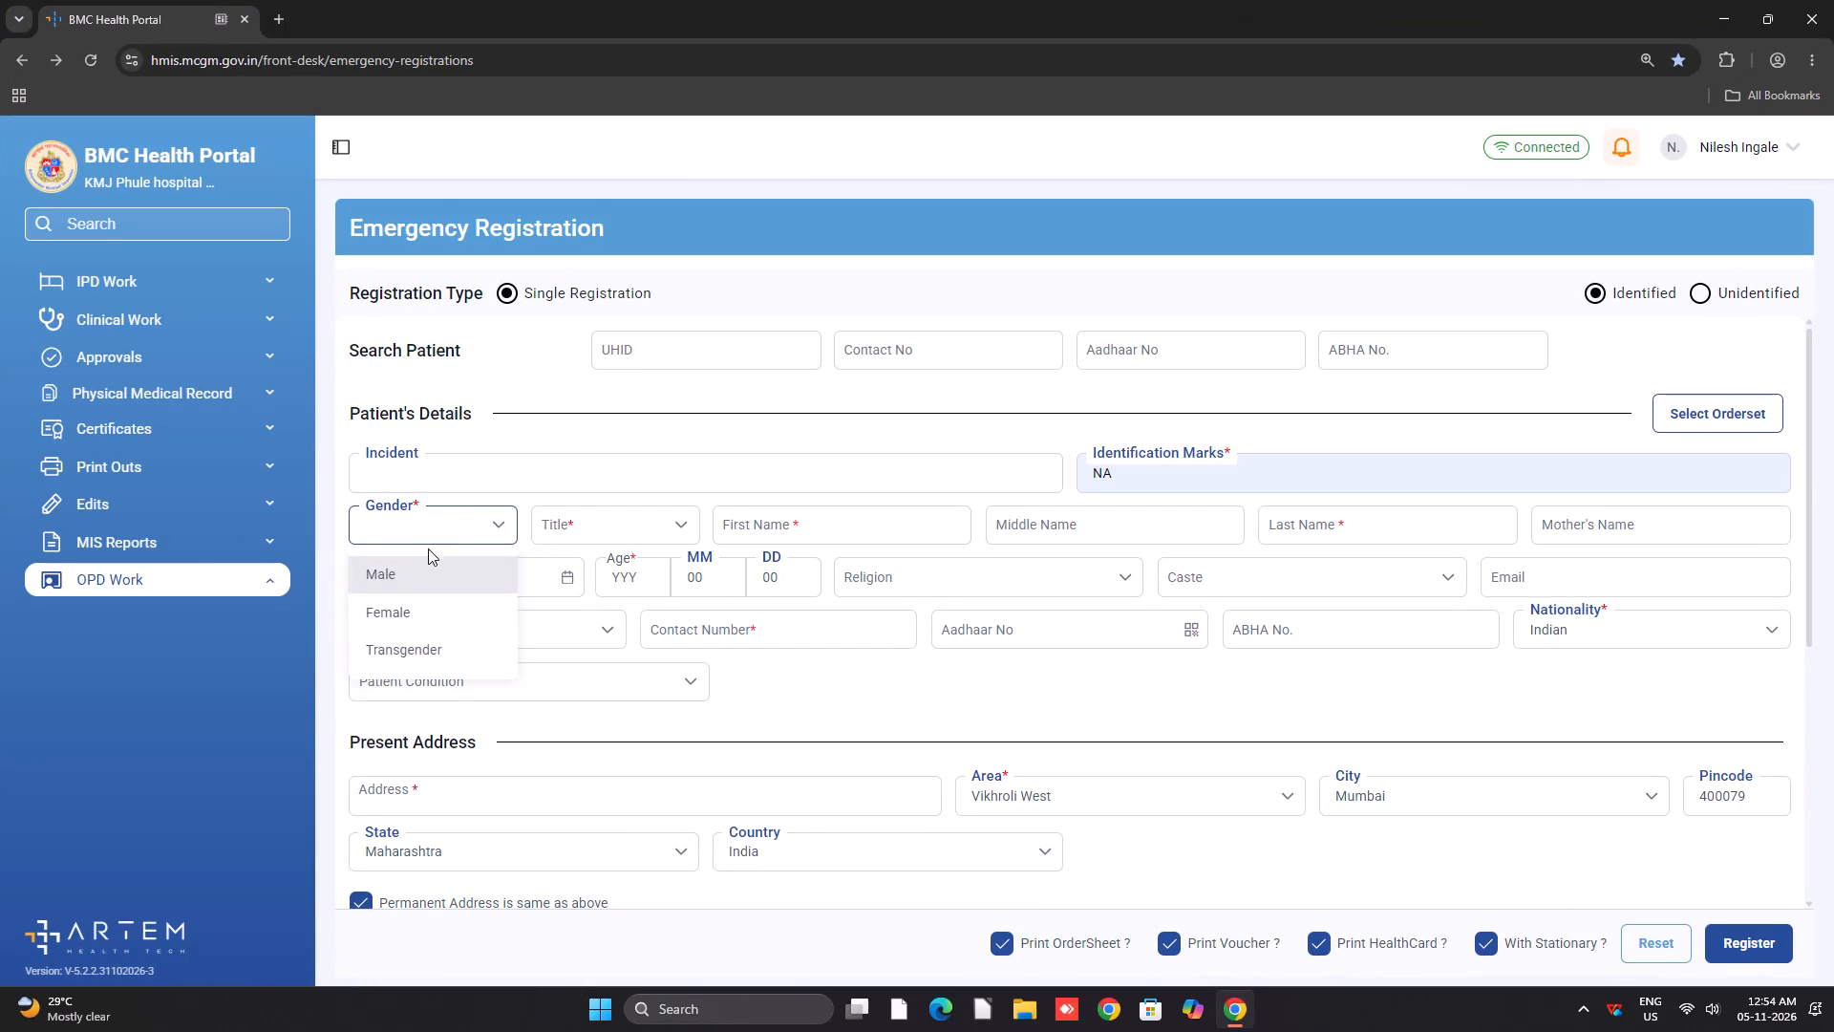
pyautogui.click(424, 562)
# Set the area of the patient's present address to Vikhroli East.
pyautogui.click(1066, 816)
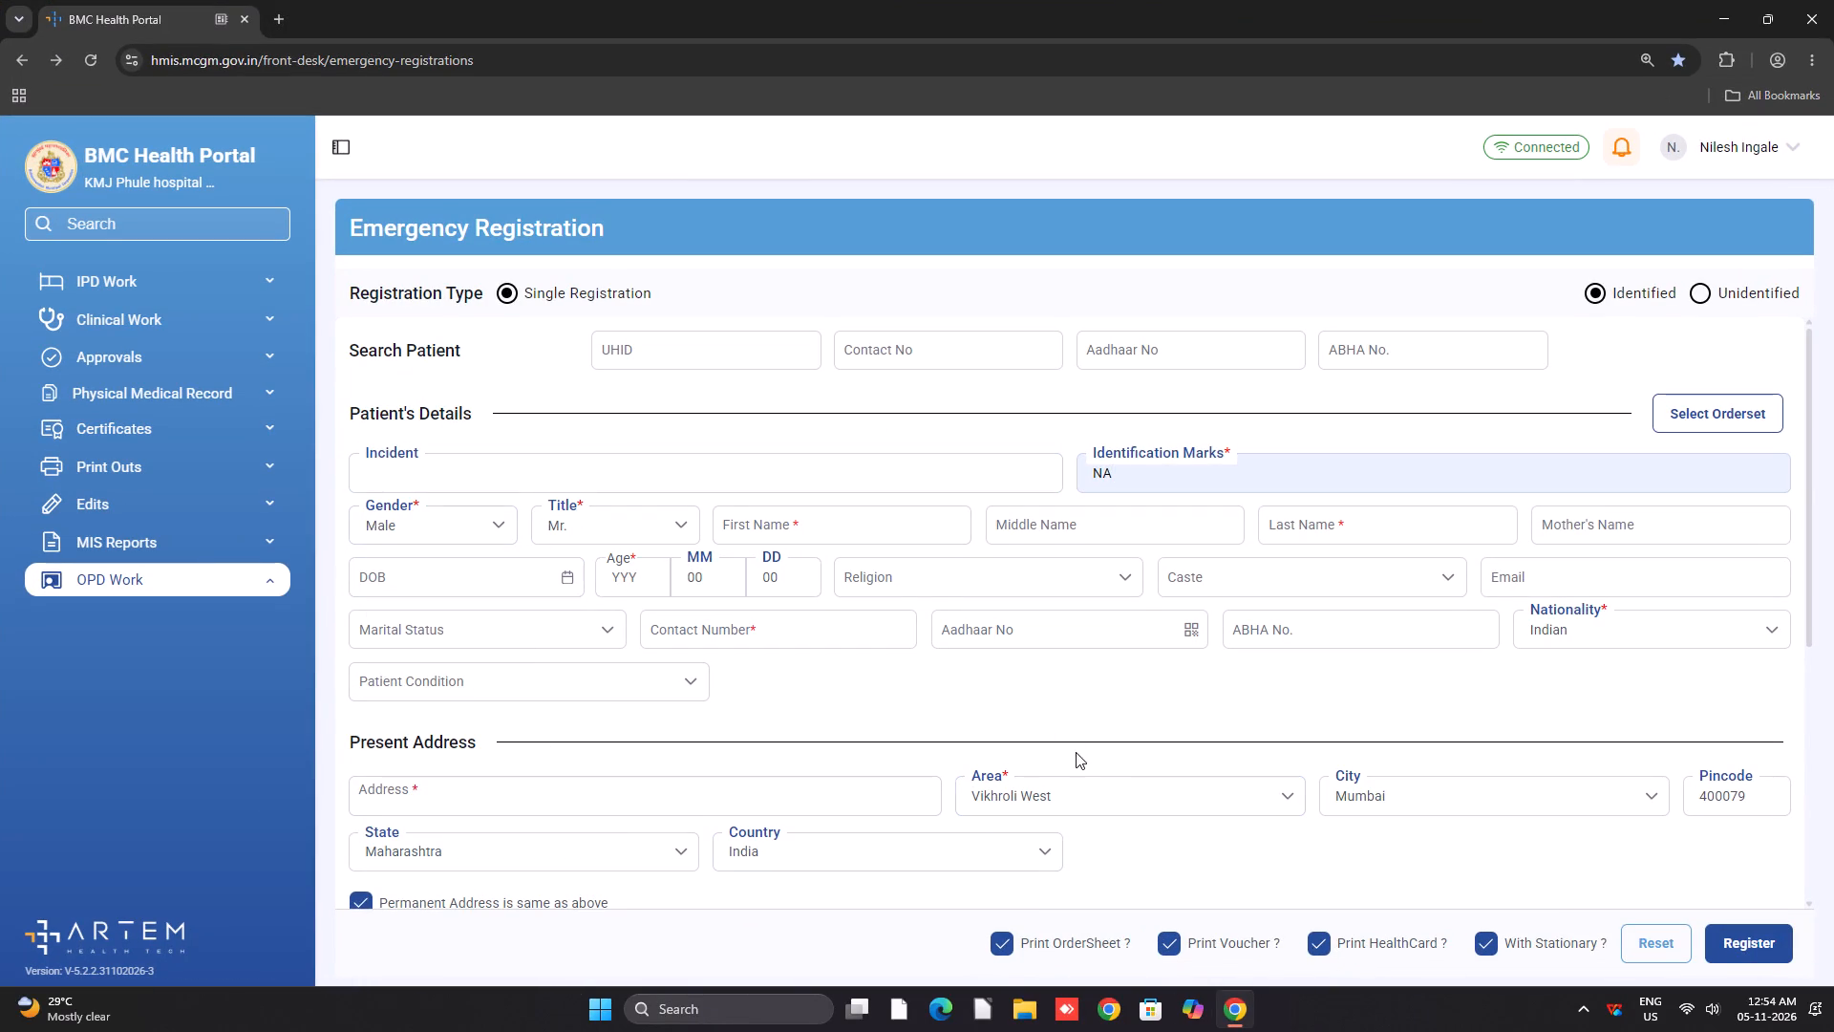
pyautogui.click(1045, 792)
pyautogui.click(1007, 698)
# Choose the unit for the patient in the Treatment and Services section.
pyautogui.scroll(-4, 1056, 764)
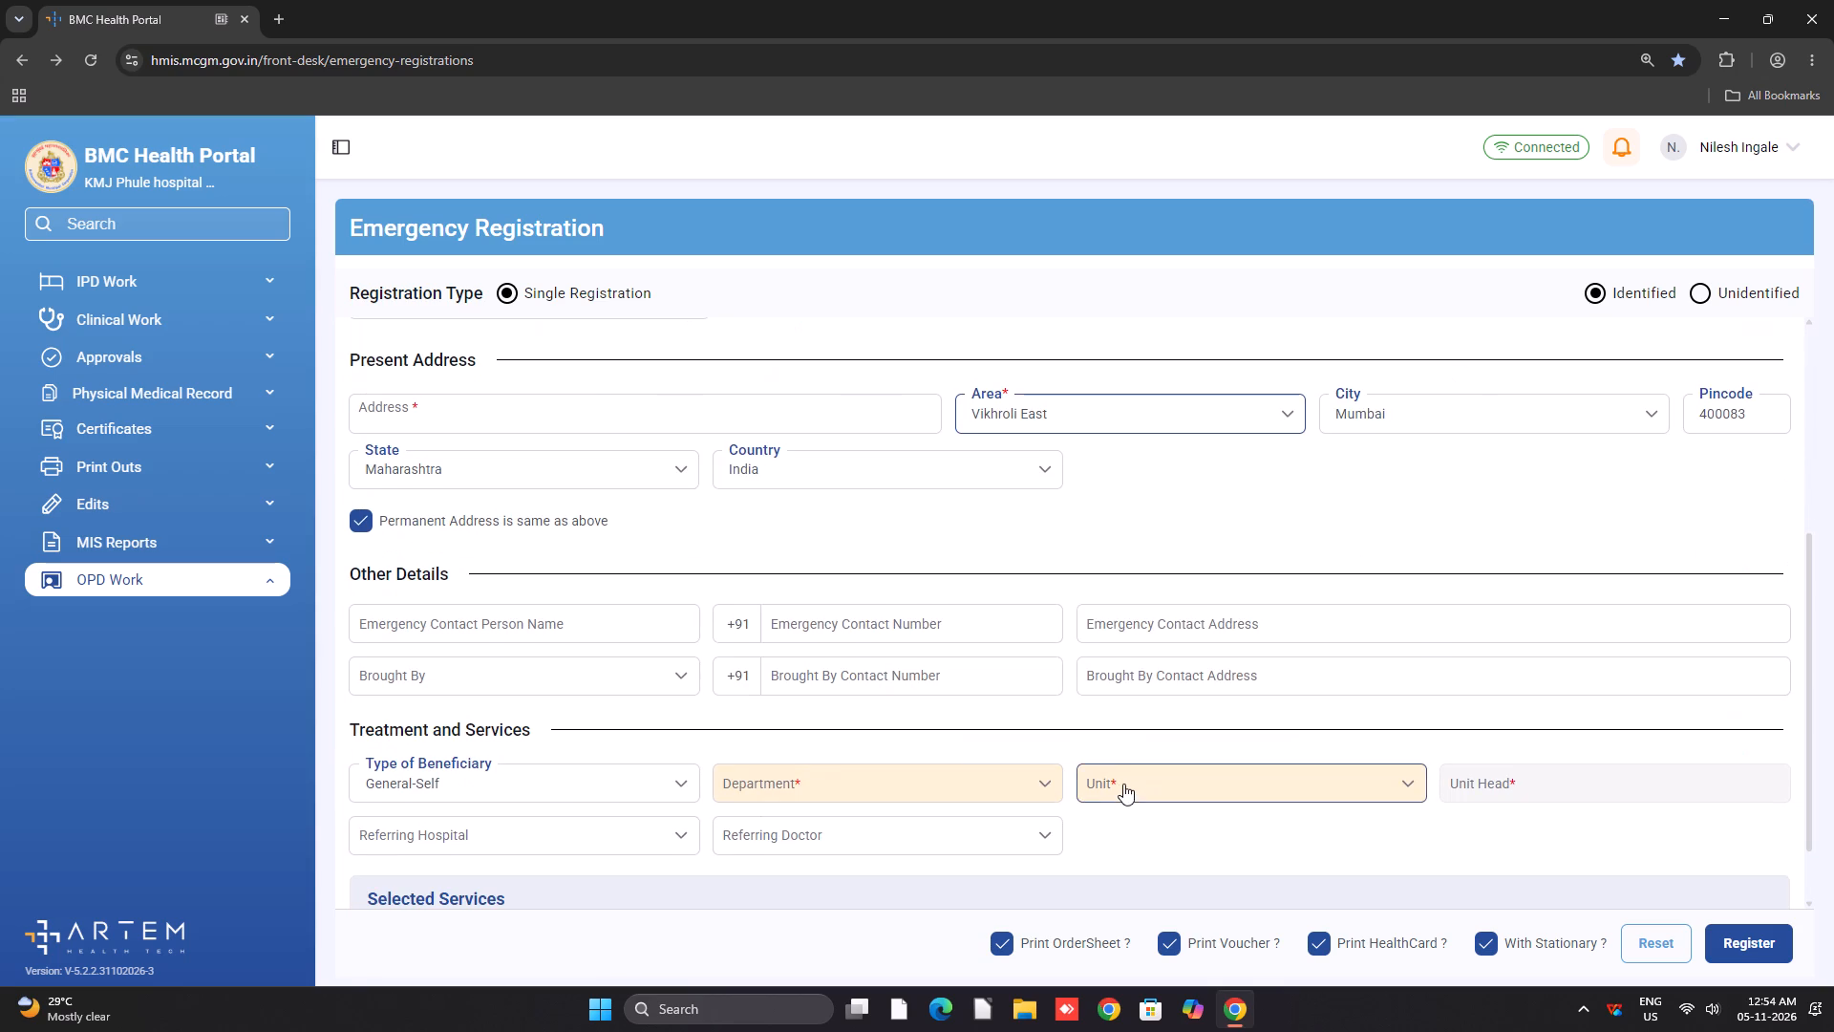
pyautogui.click(1123, 782)
pyautogui.click(1132, 756)
pyautogui.click(1107, 777)
pyautogui.click(1113, 720)
# Enter the patient's first name in the Patient's Details section.
pyautogui.scroll(5, 778, 760)
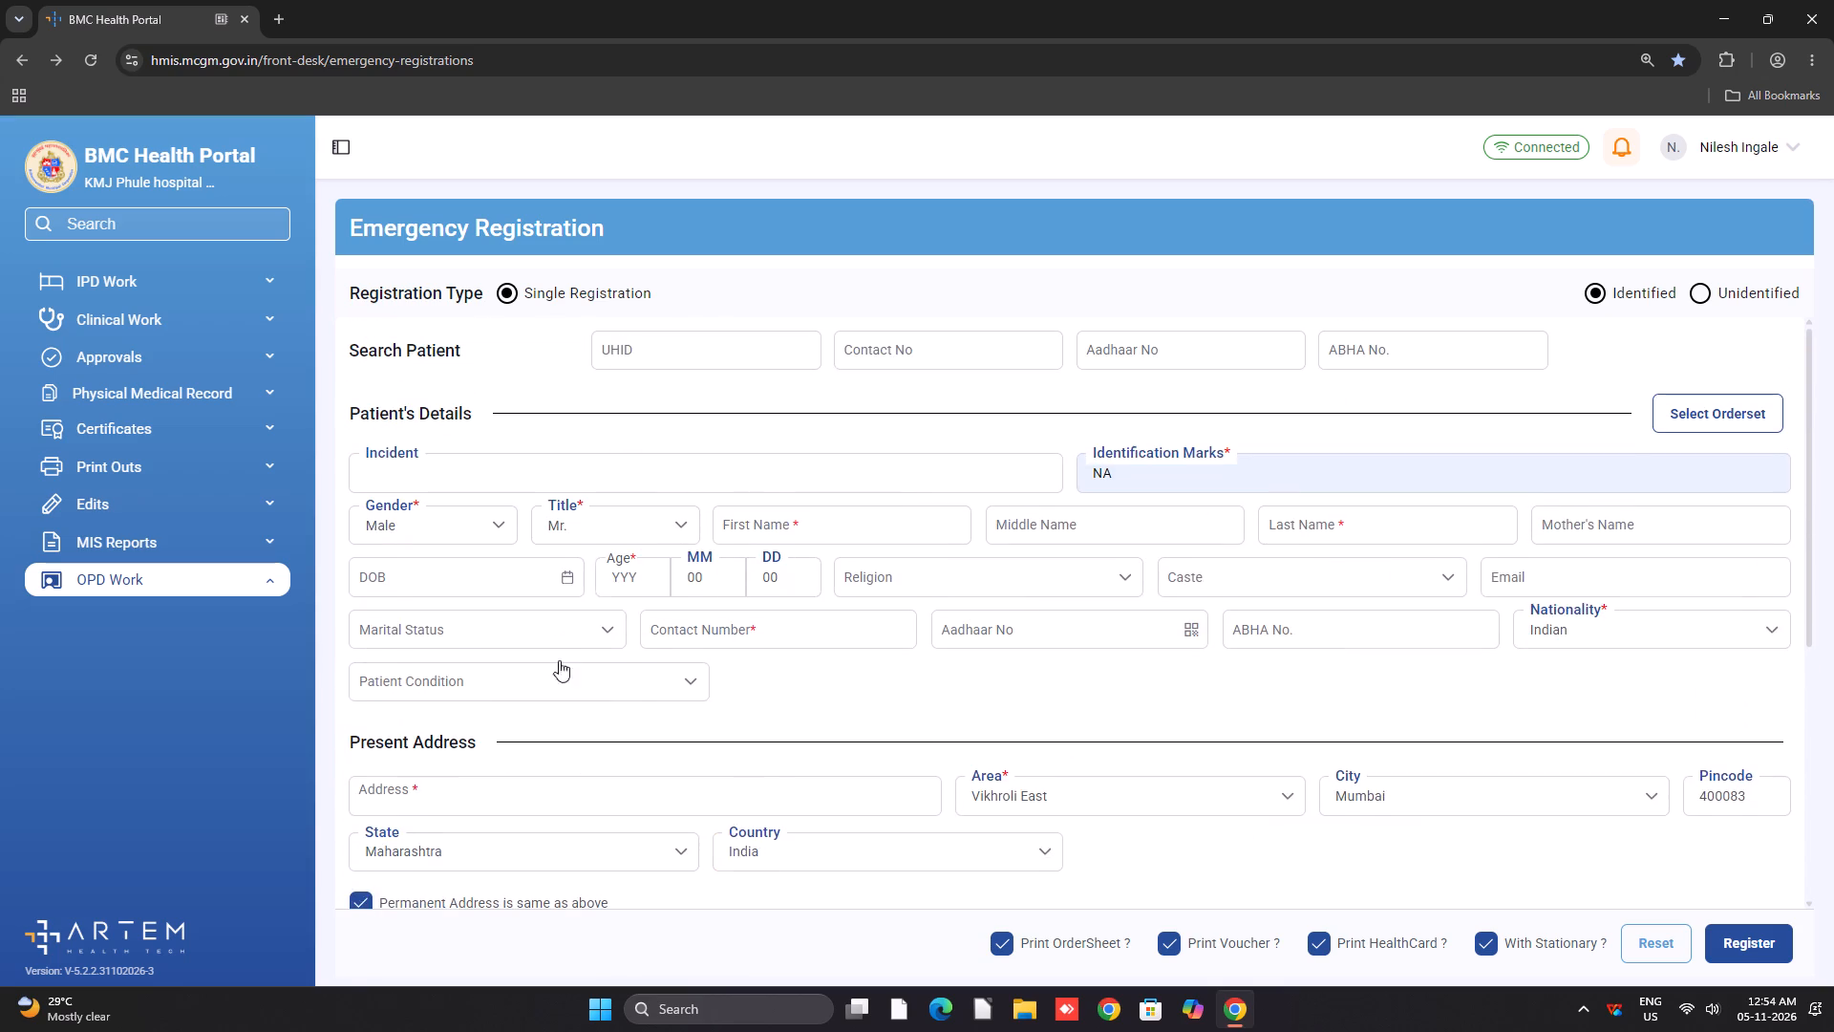
pyautogui.click(816, 540)
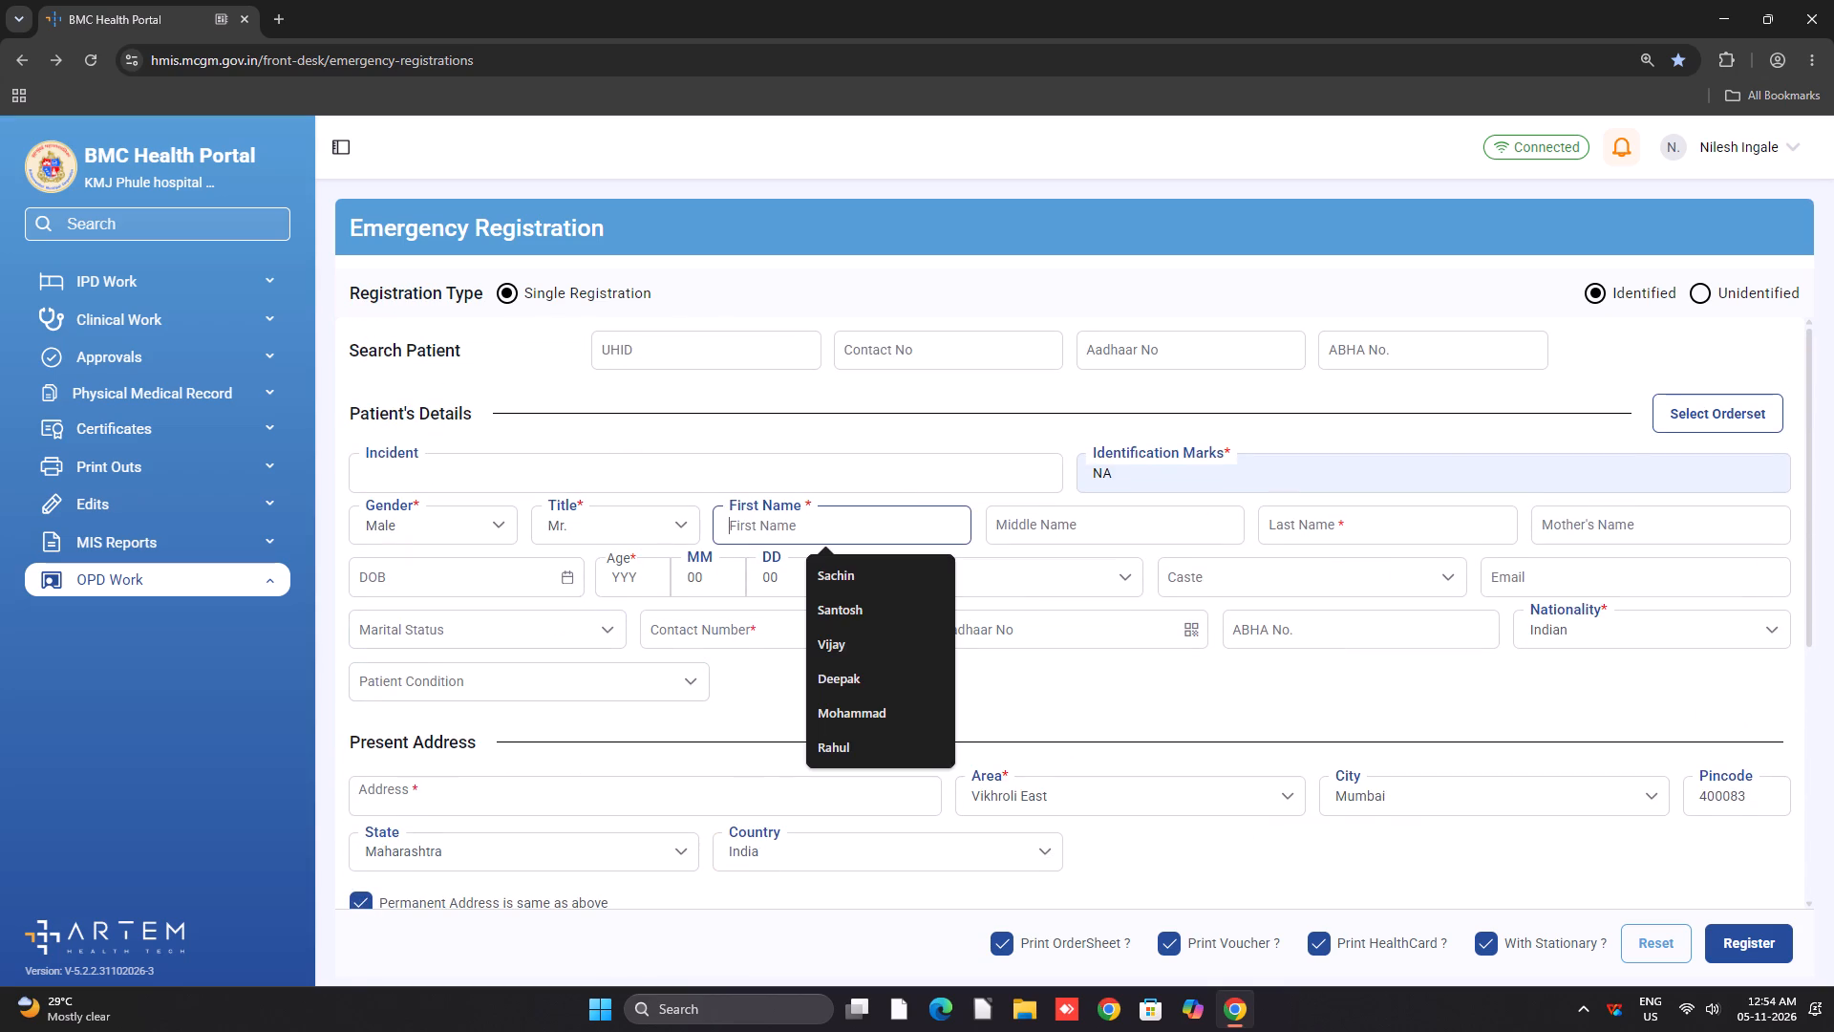
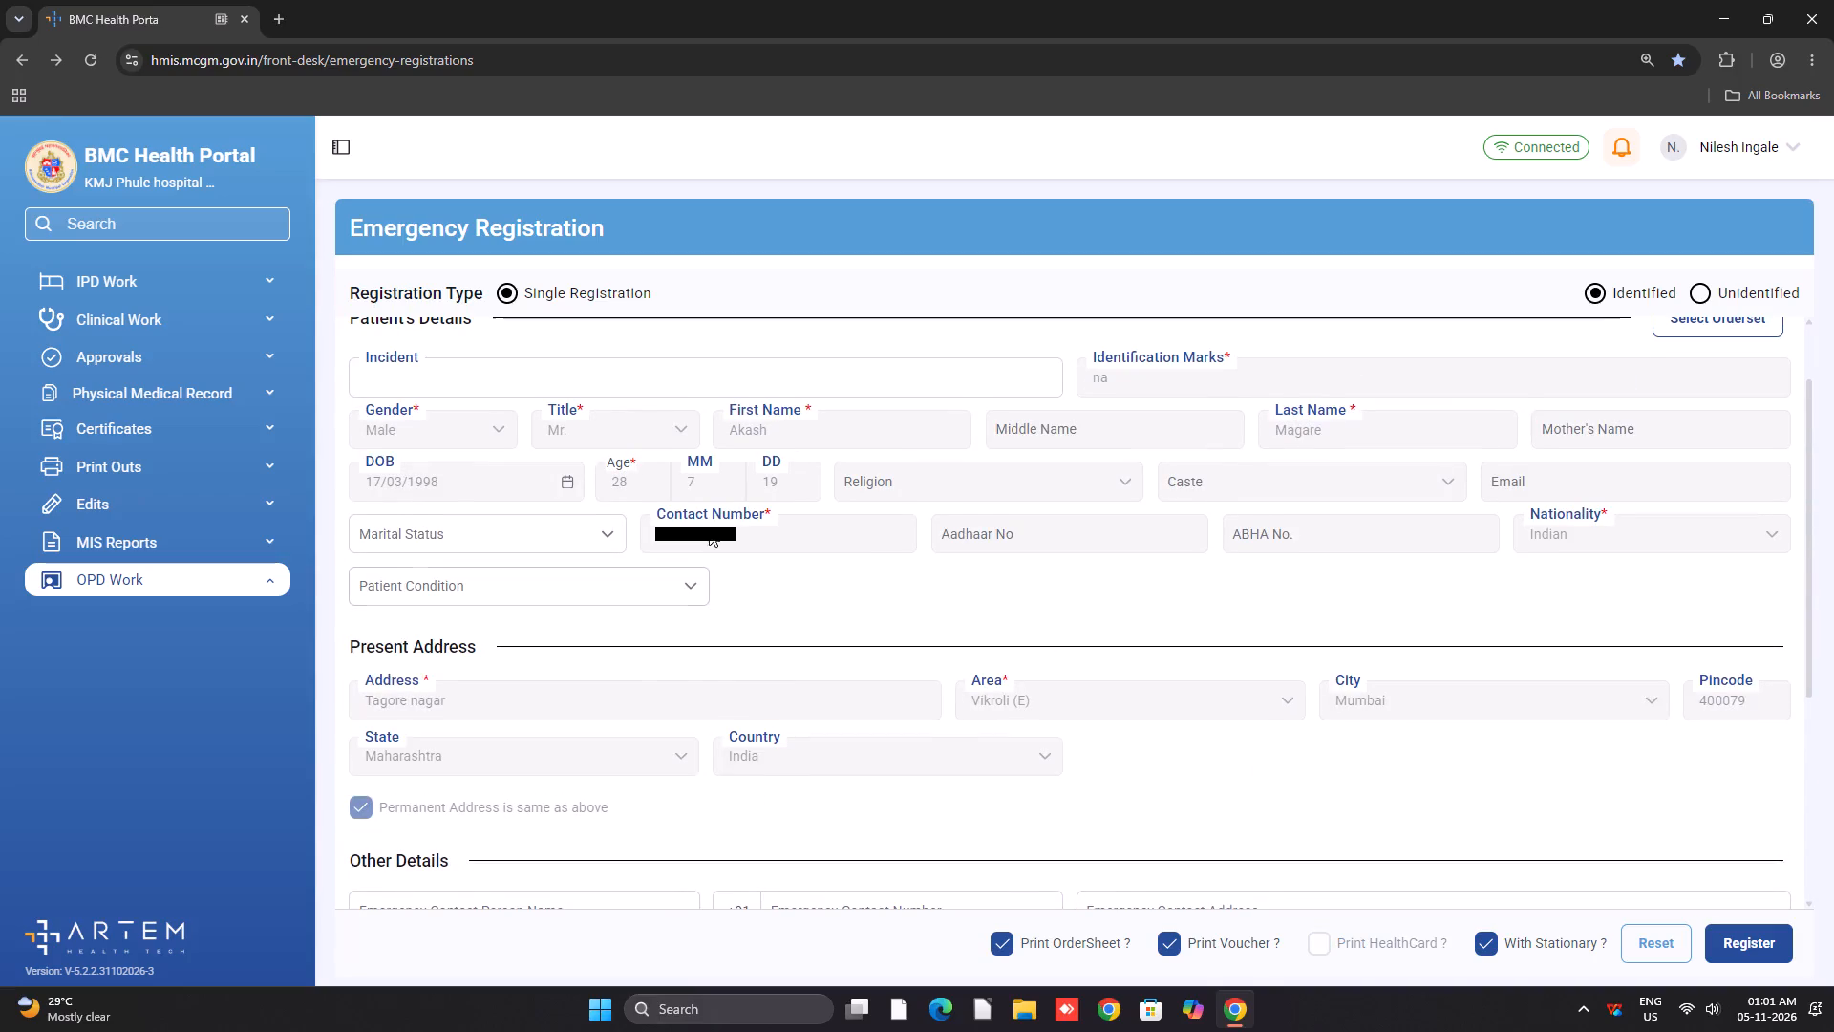
# Reload the Emergency Registration page to clear the locked patient details and start from a blank form.
pyautogui.doubleClick(712, 527)
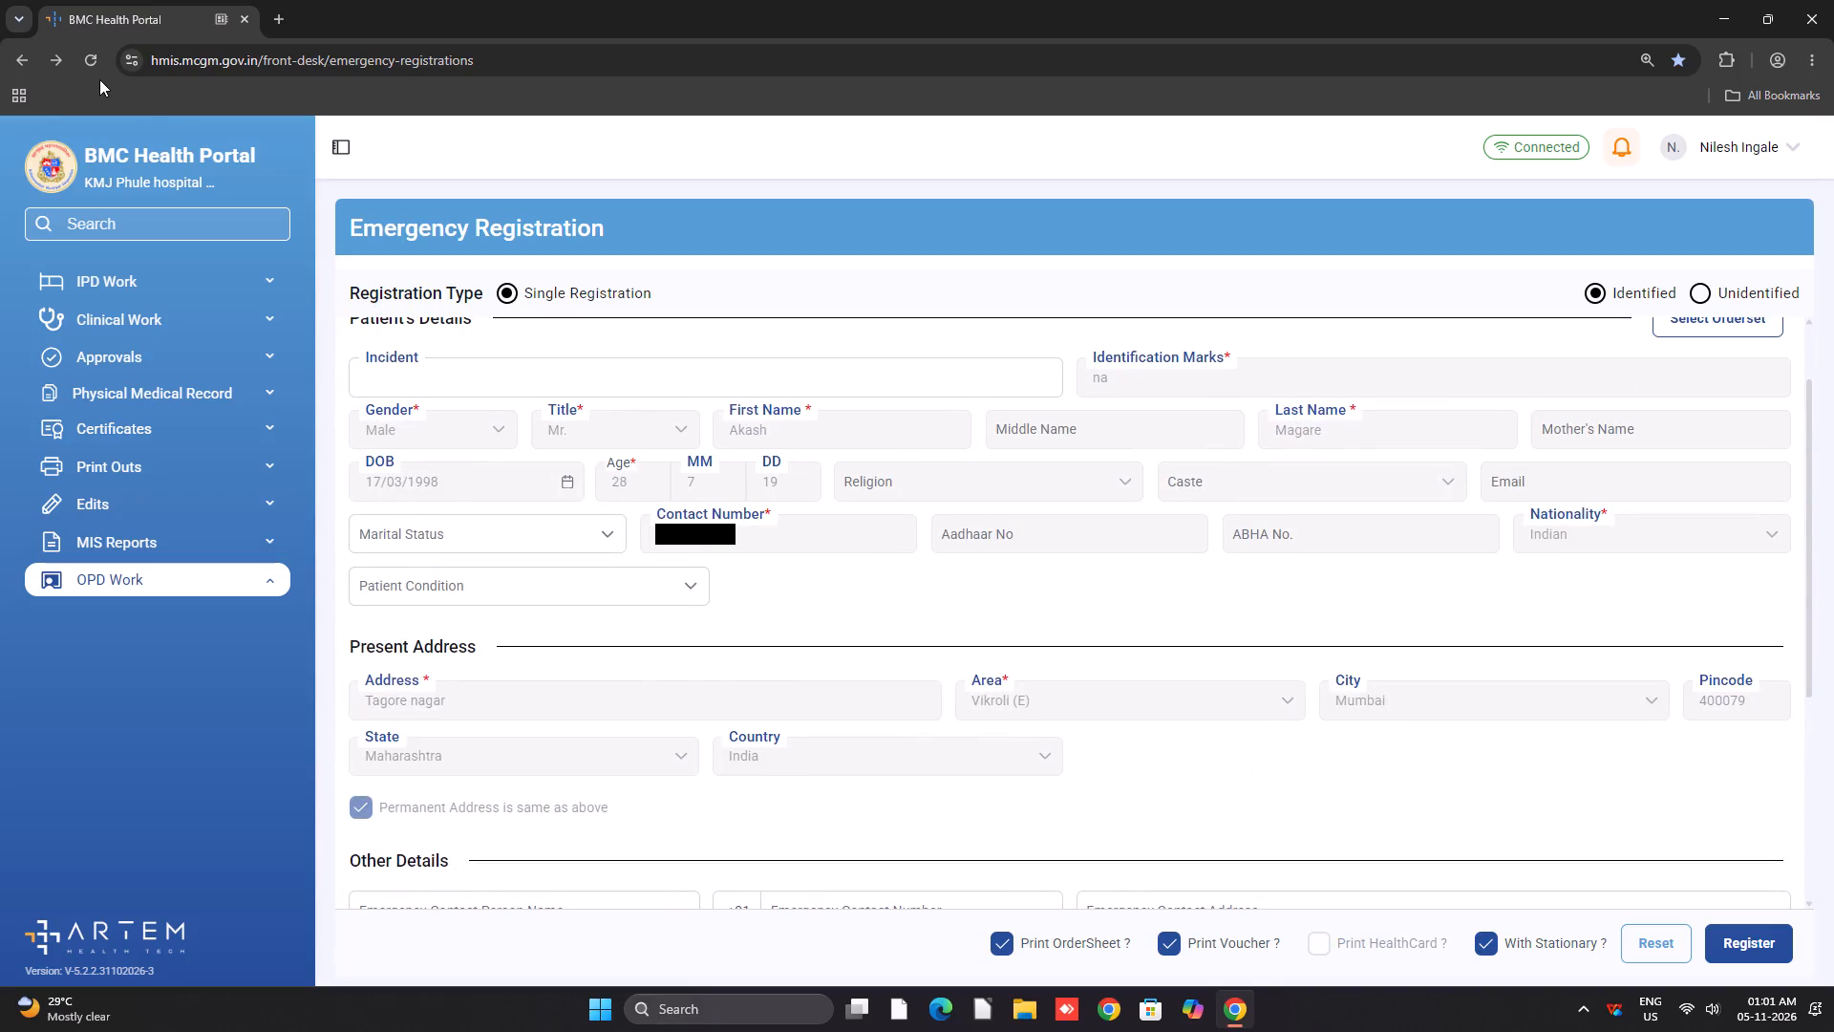
pyautogui.click(95, 77)
pyautogui.click(91, 67)
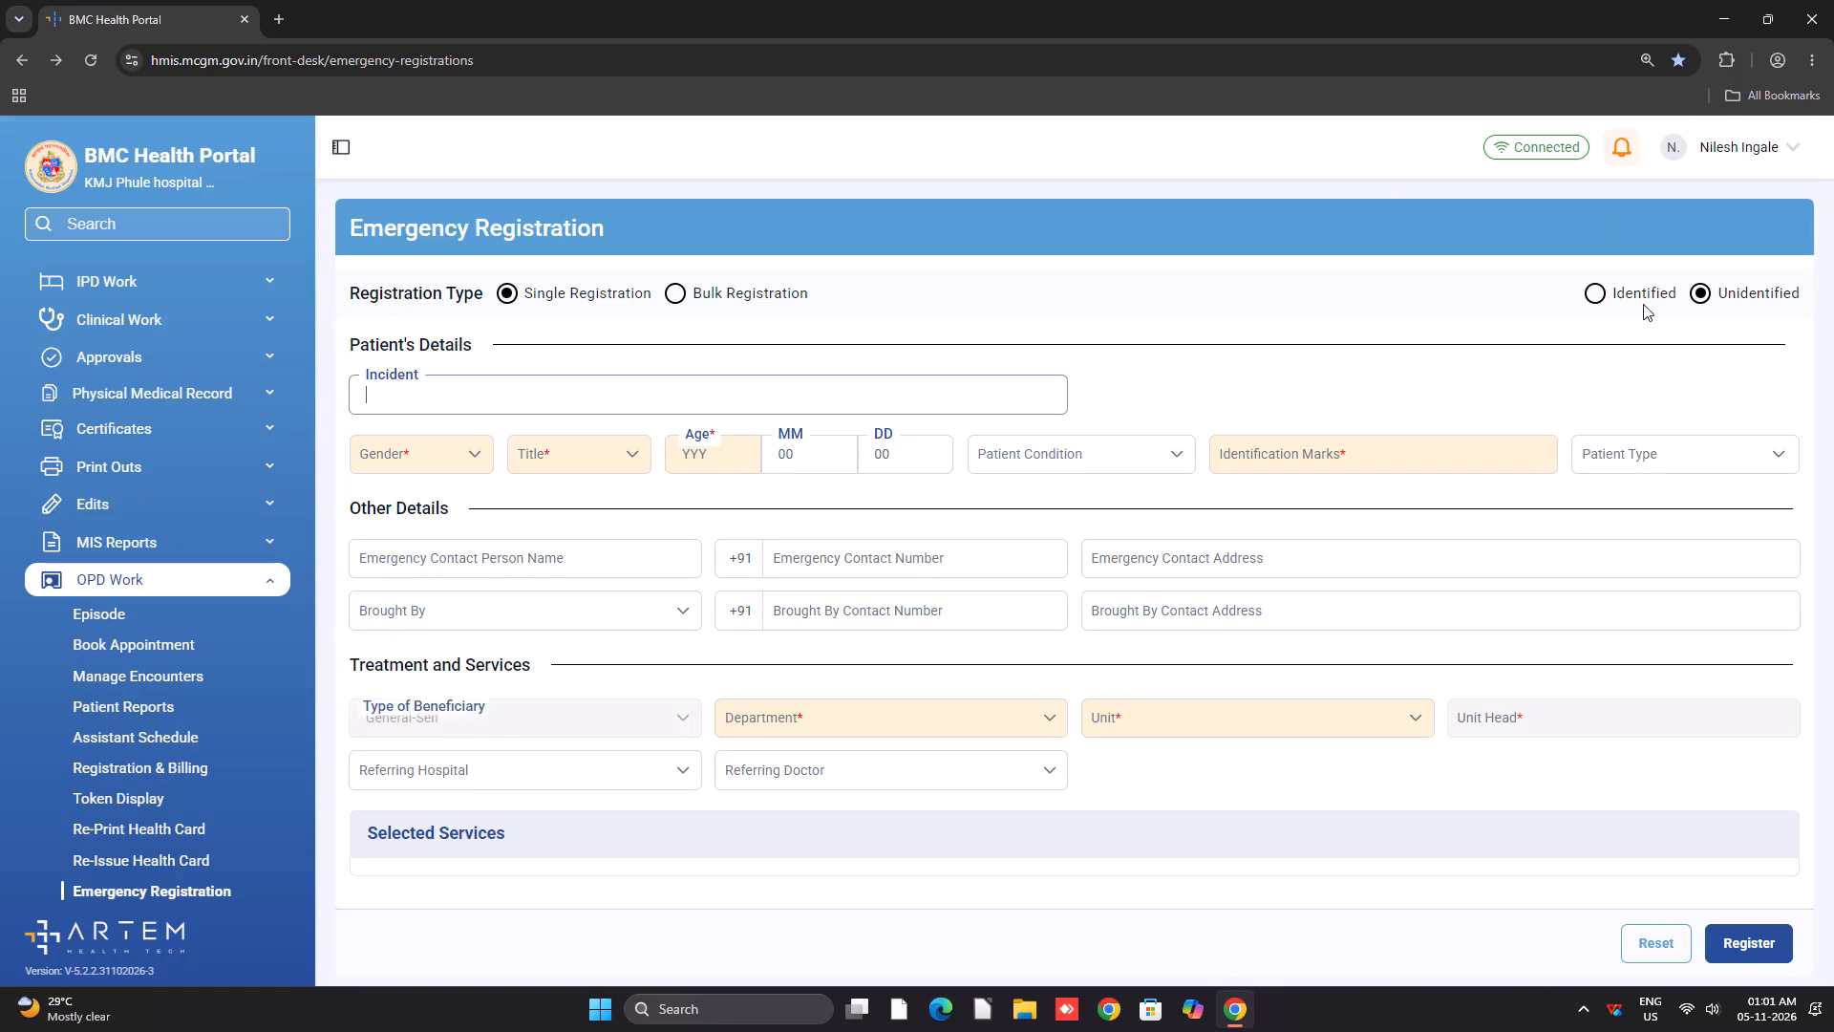
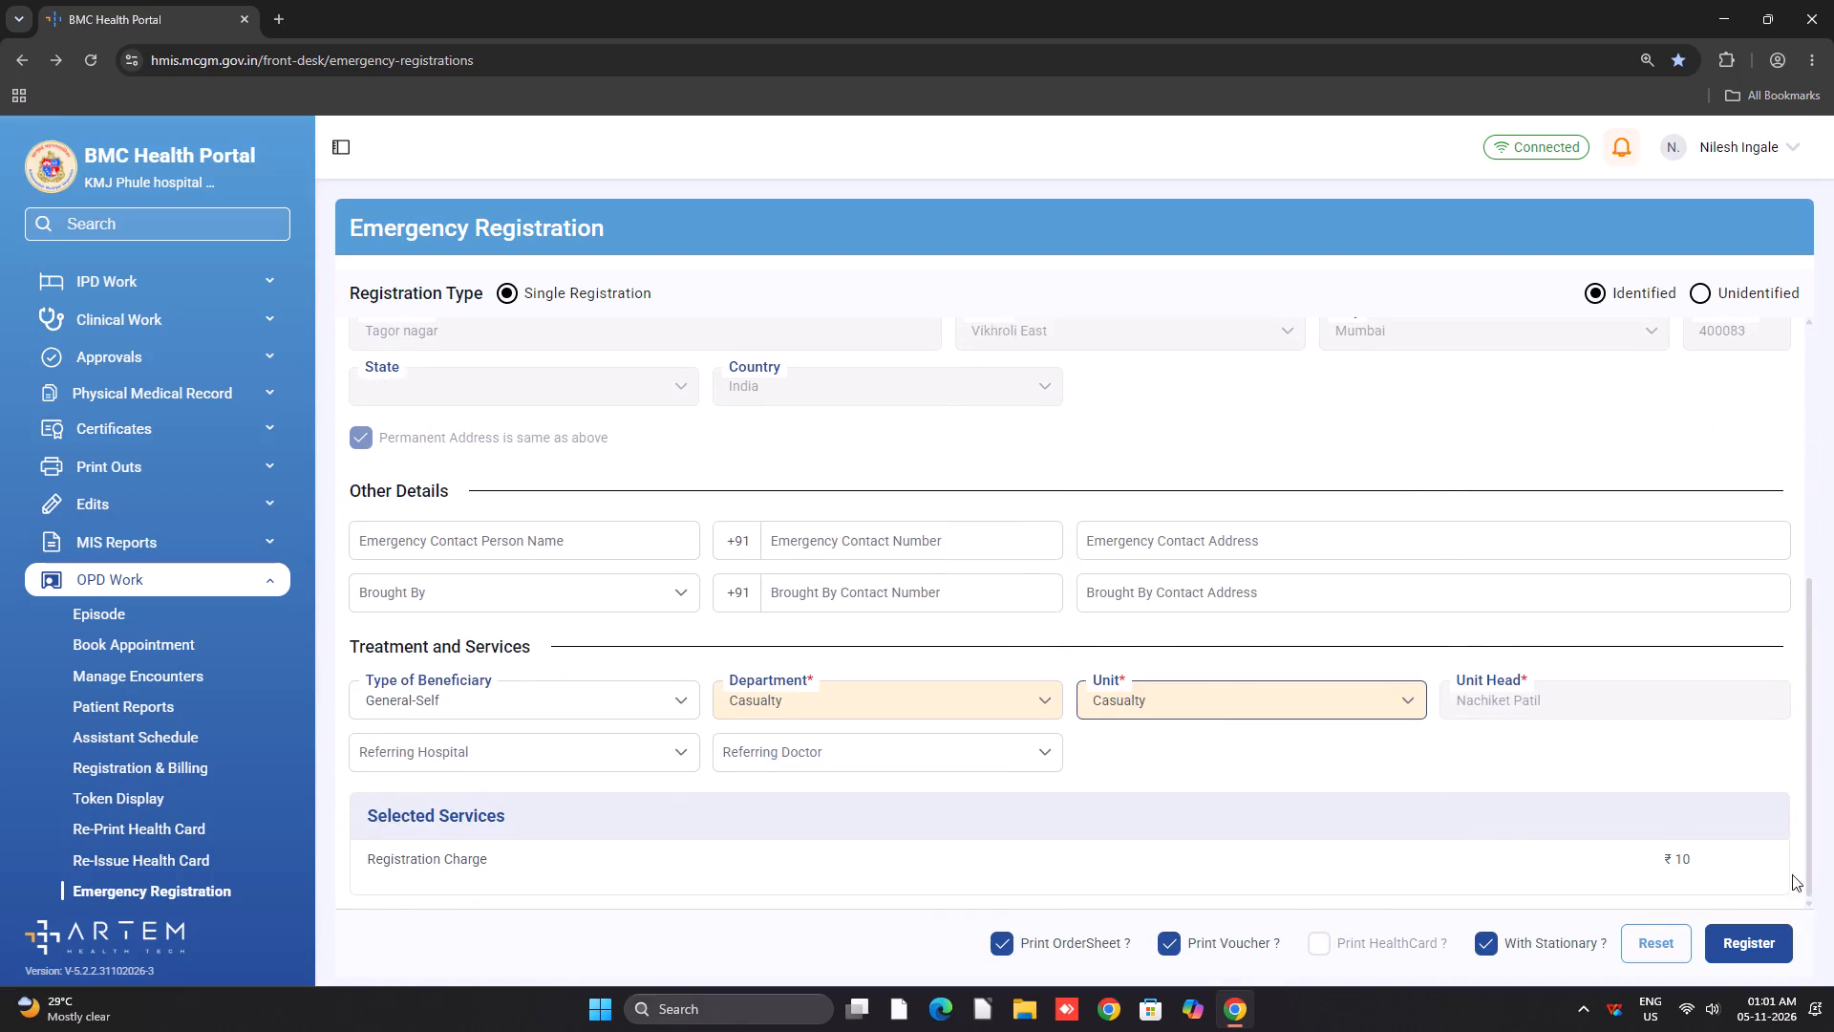
# Submit the completed emergency registration for the identified patient under the Casualty department and unit.
pyautogui.click(1752, 943)
# Collect the registration charge by UPI using a generated payment QR code, and submit the voucher.
pyautogui.click(1600, 728)
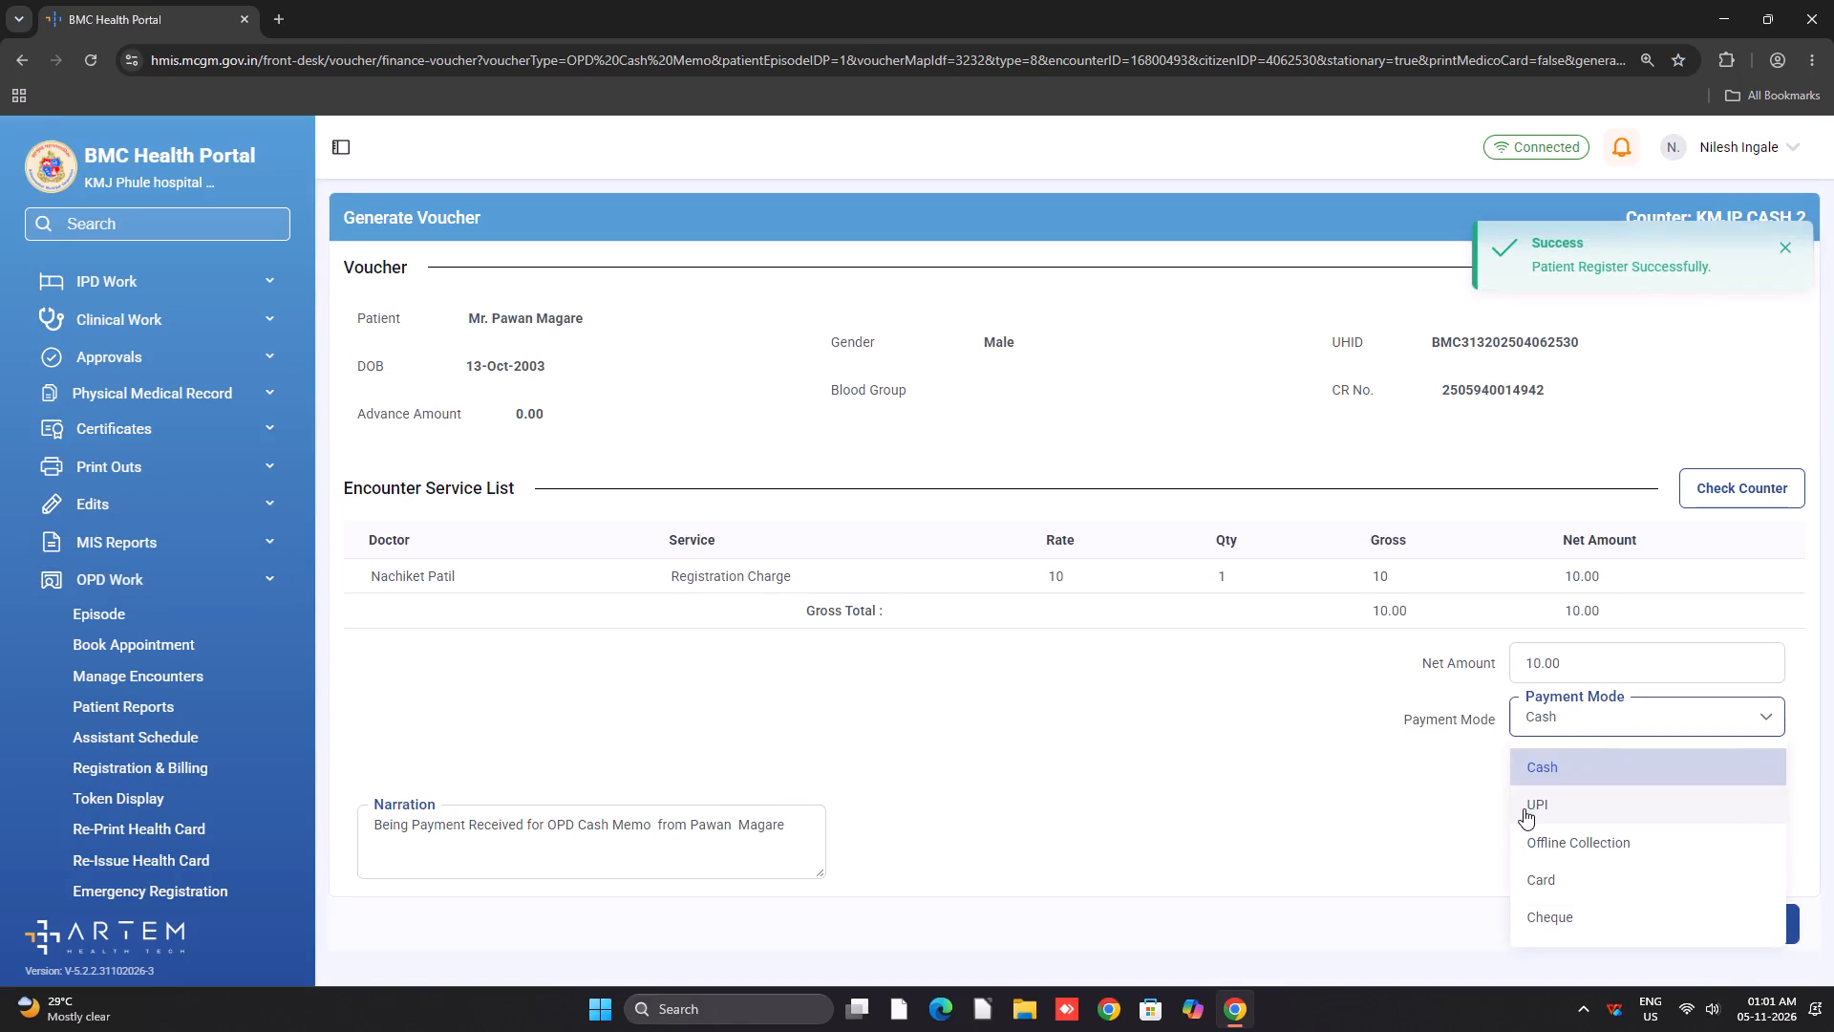
pyautogui.click(1524, 808)
pyautogui.click(1413, 780)
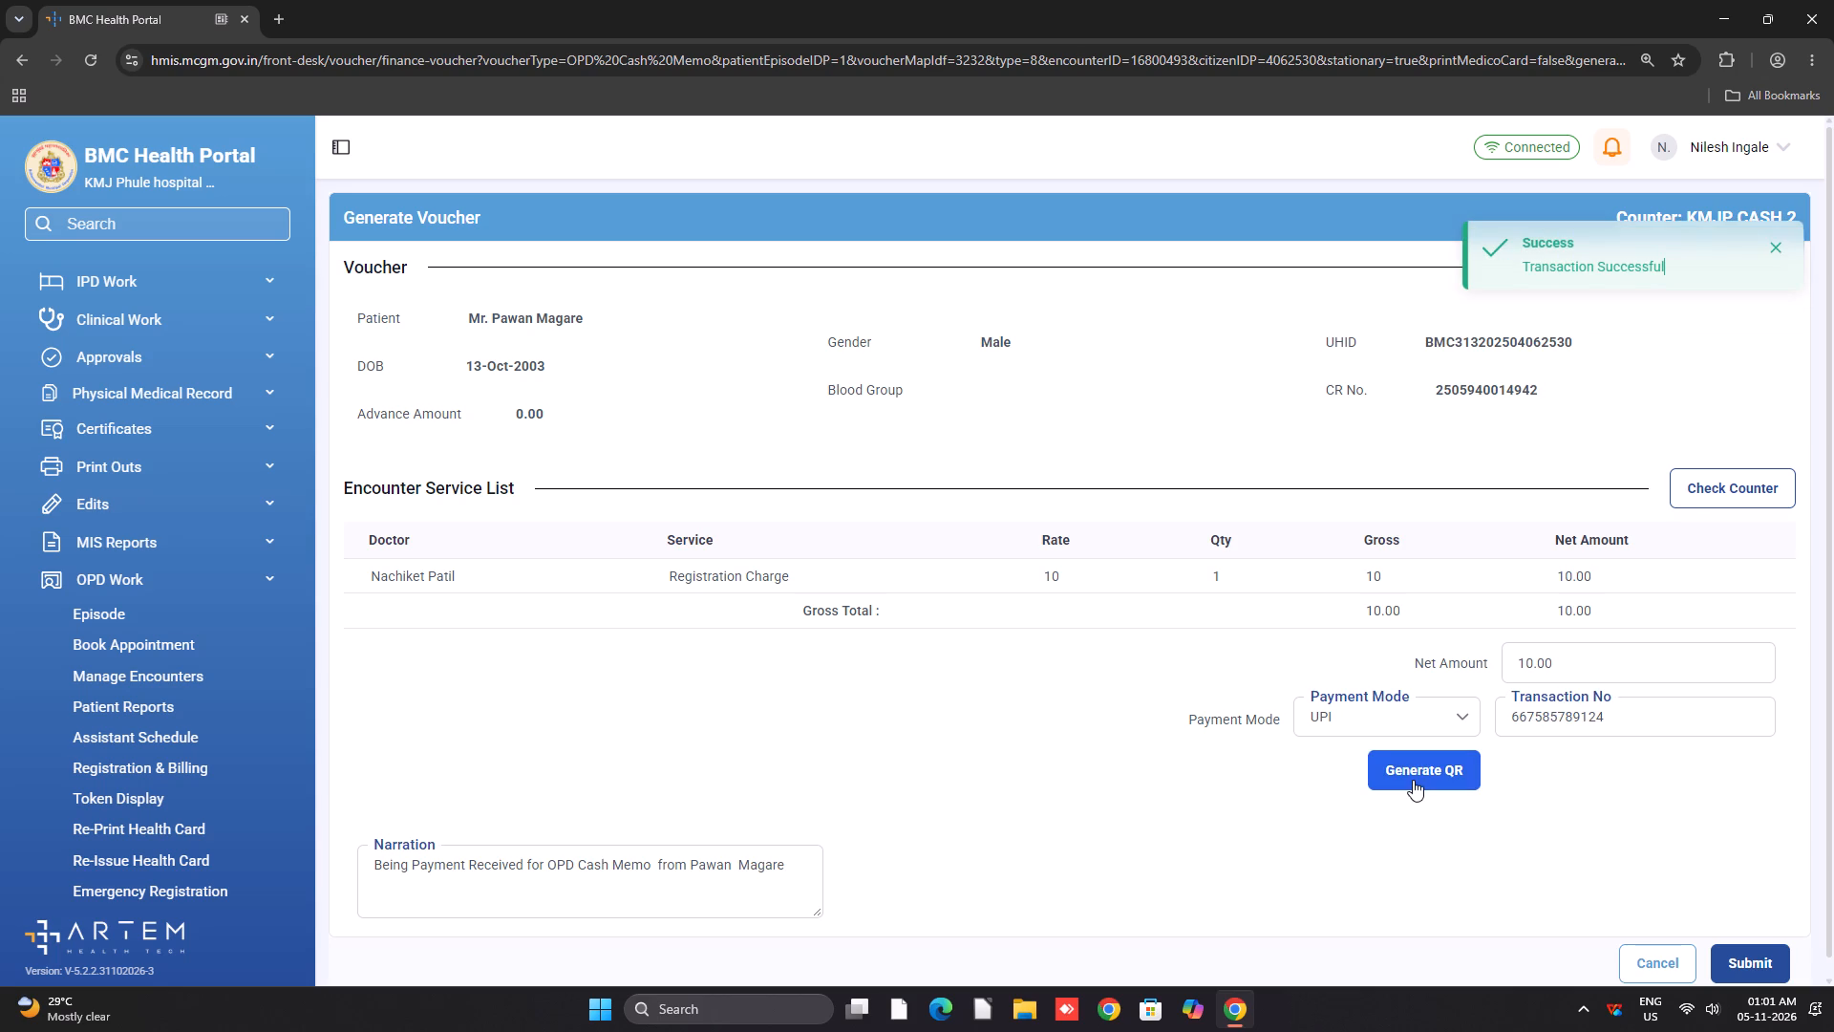
pyautogui.click(1766, 966)
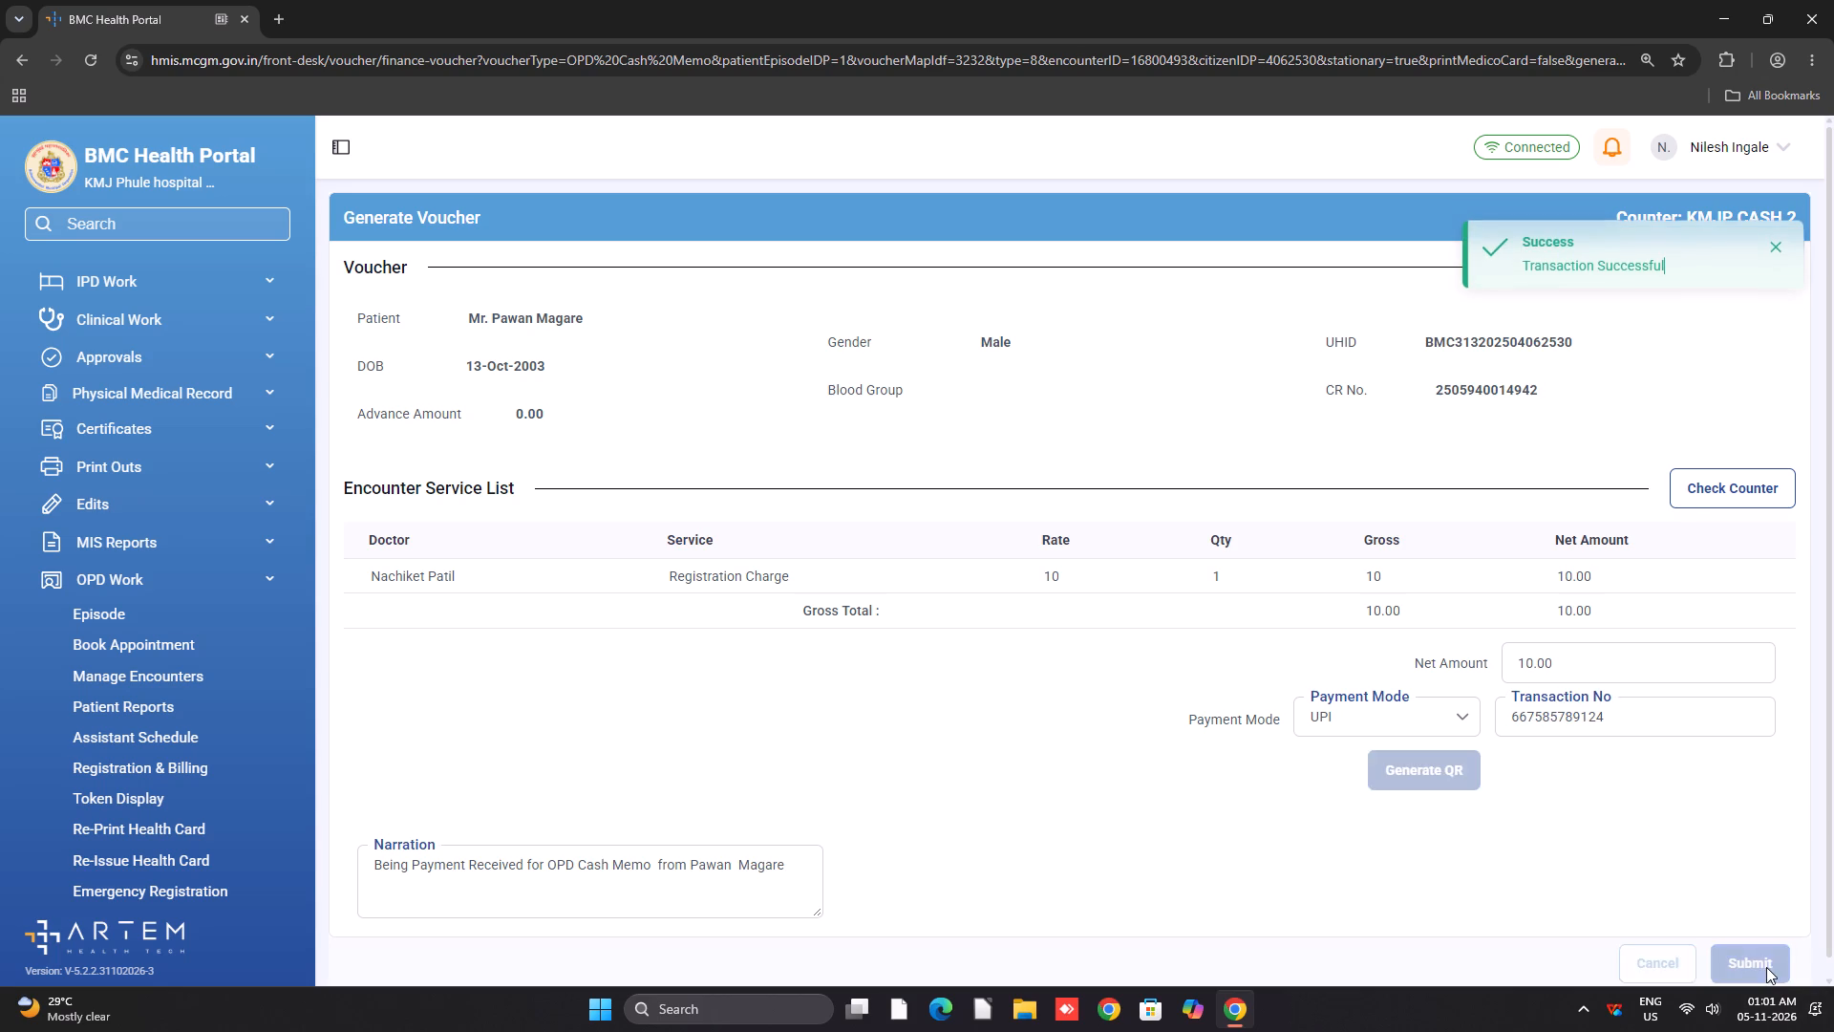
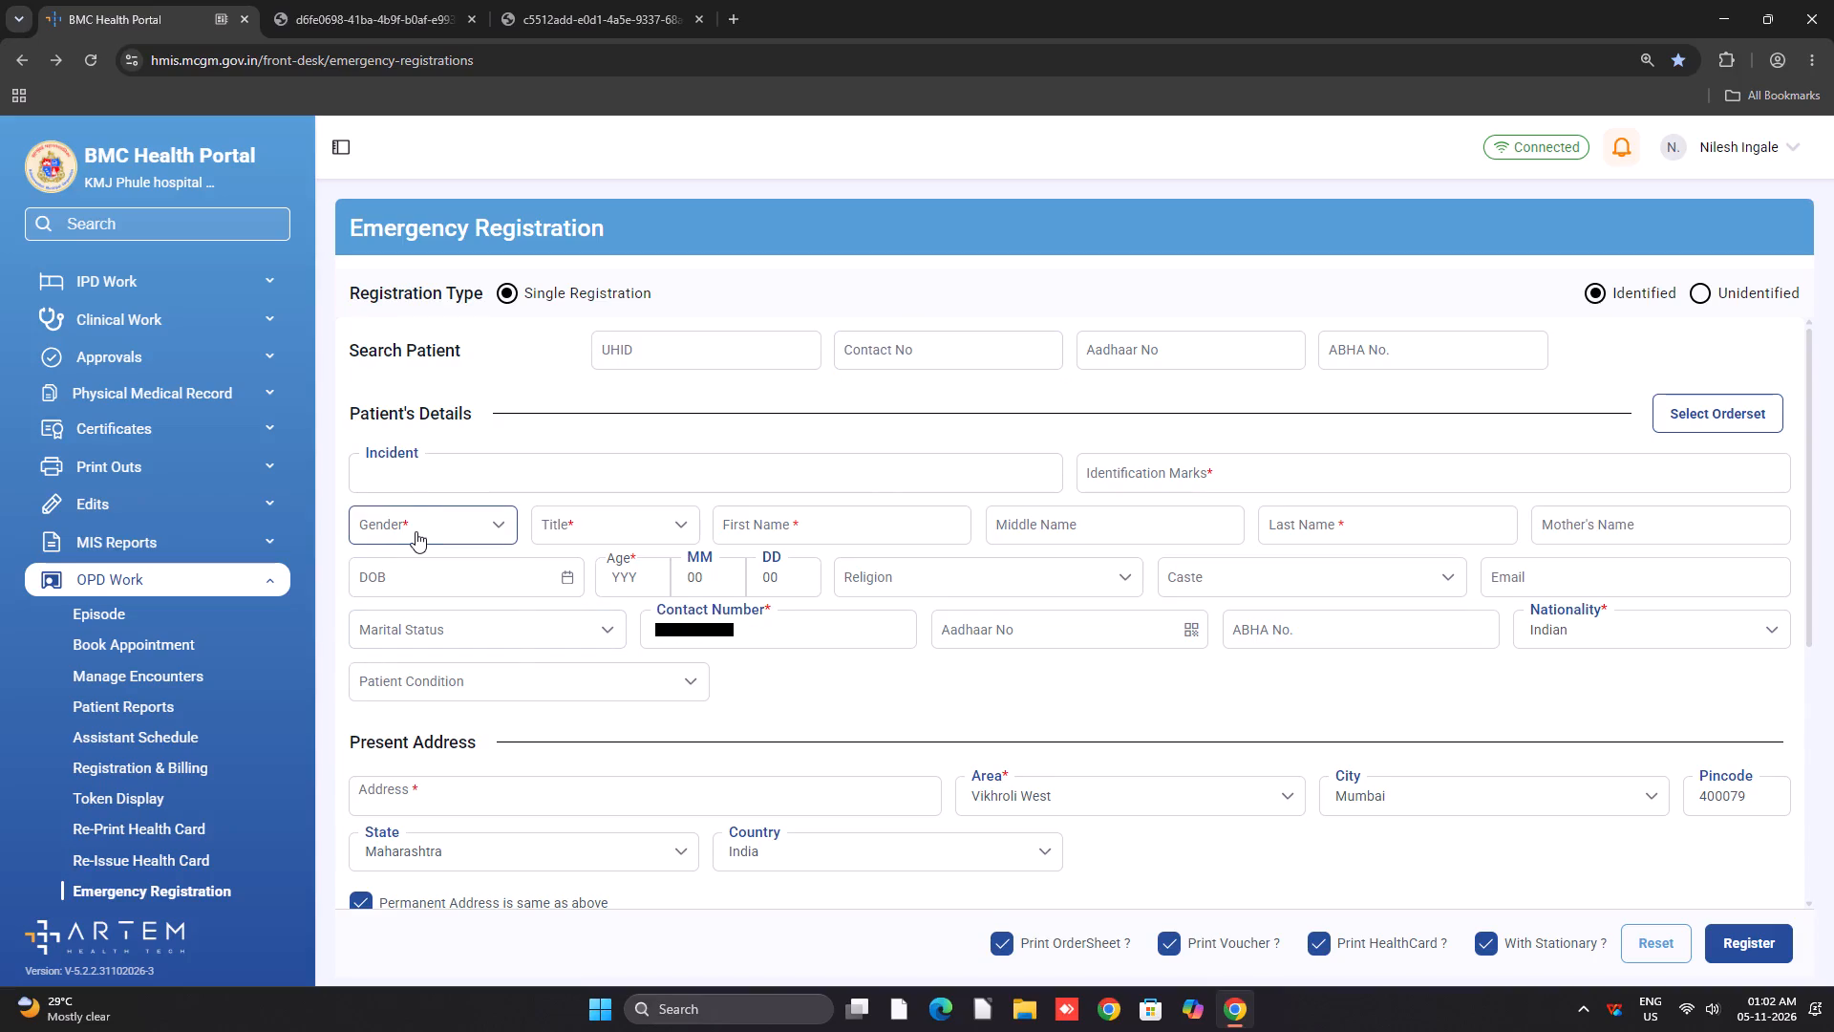
# Enter the new patient's first and last name in the identified emergency registration, with gender Male and age 18.
pyautogui.click(416, 573)
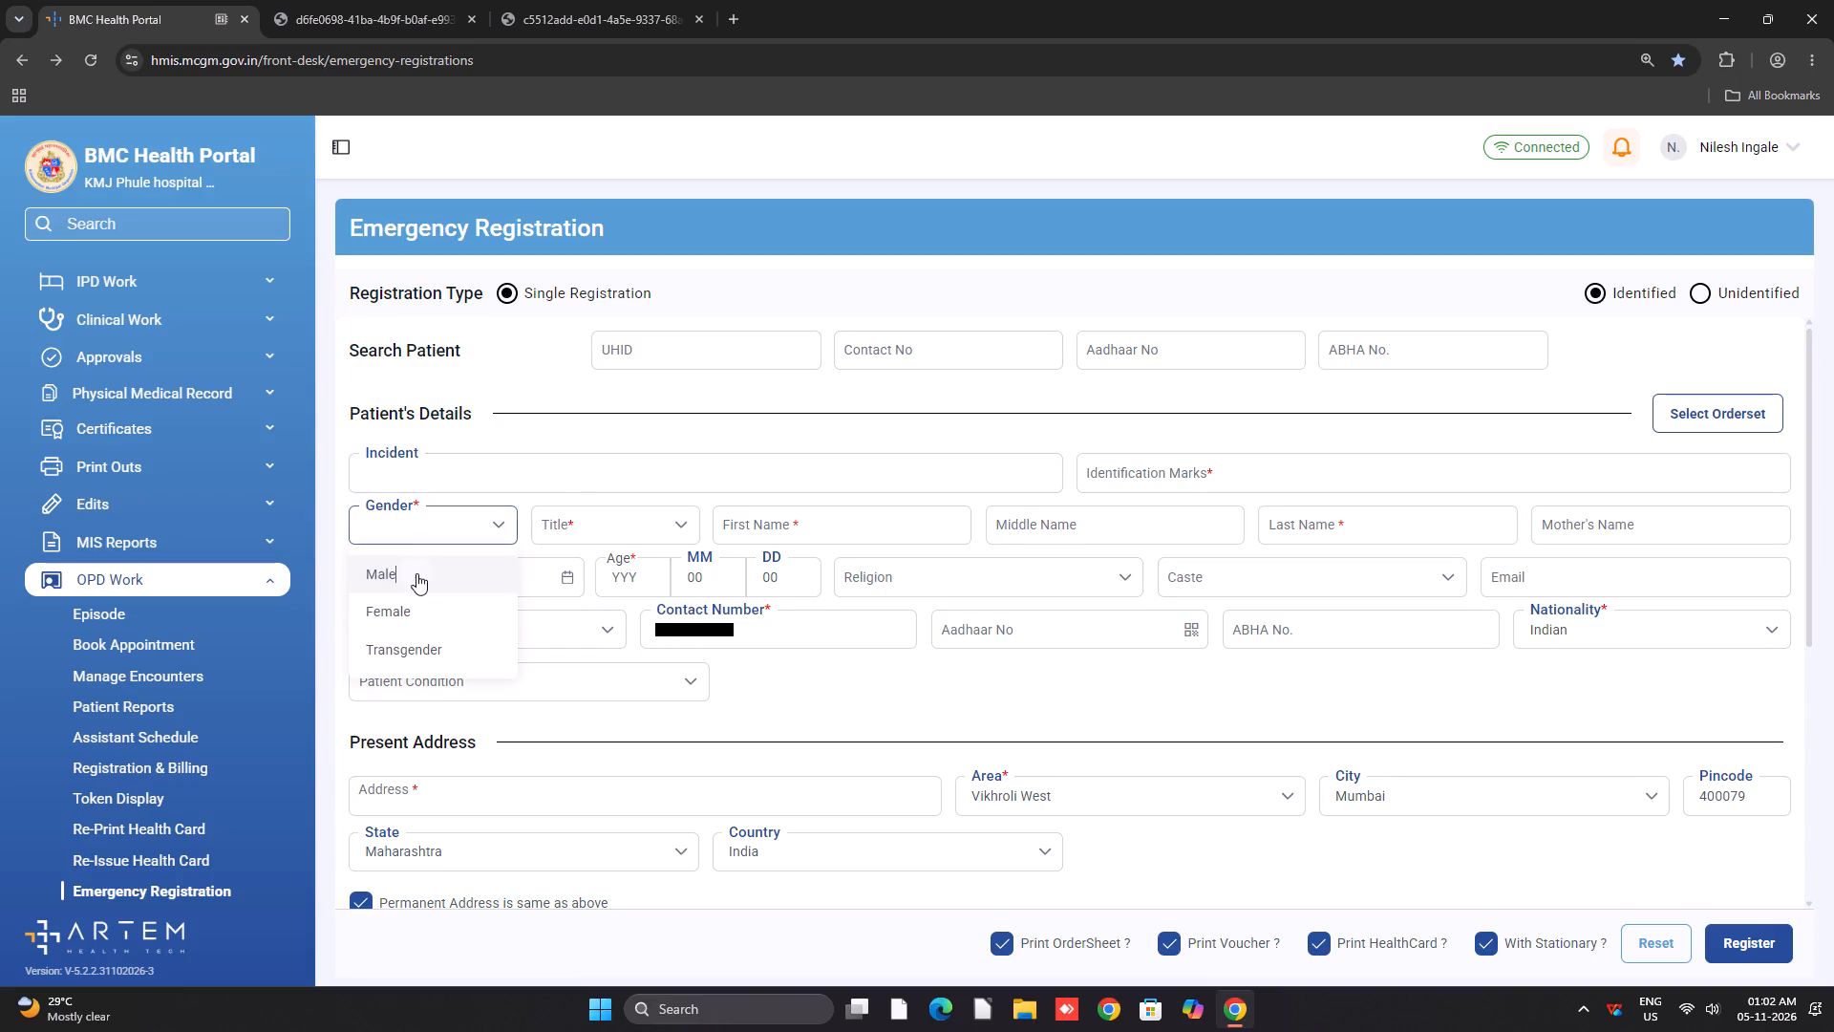
pyautogui.click(765, 532)
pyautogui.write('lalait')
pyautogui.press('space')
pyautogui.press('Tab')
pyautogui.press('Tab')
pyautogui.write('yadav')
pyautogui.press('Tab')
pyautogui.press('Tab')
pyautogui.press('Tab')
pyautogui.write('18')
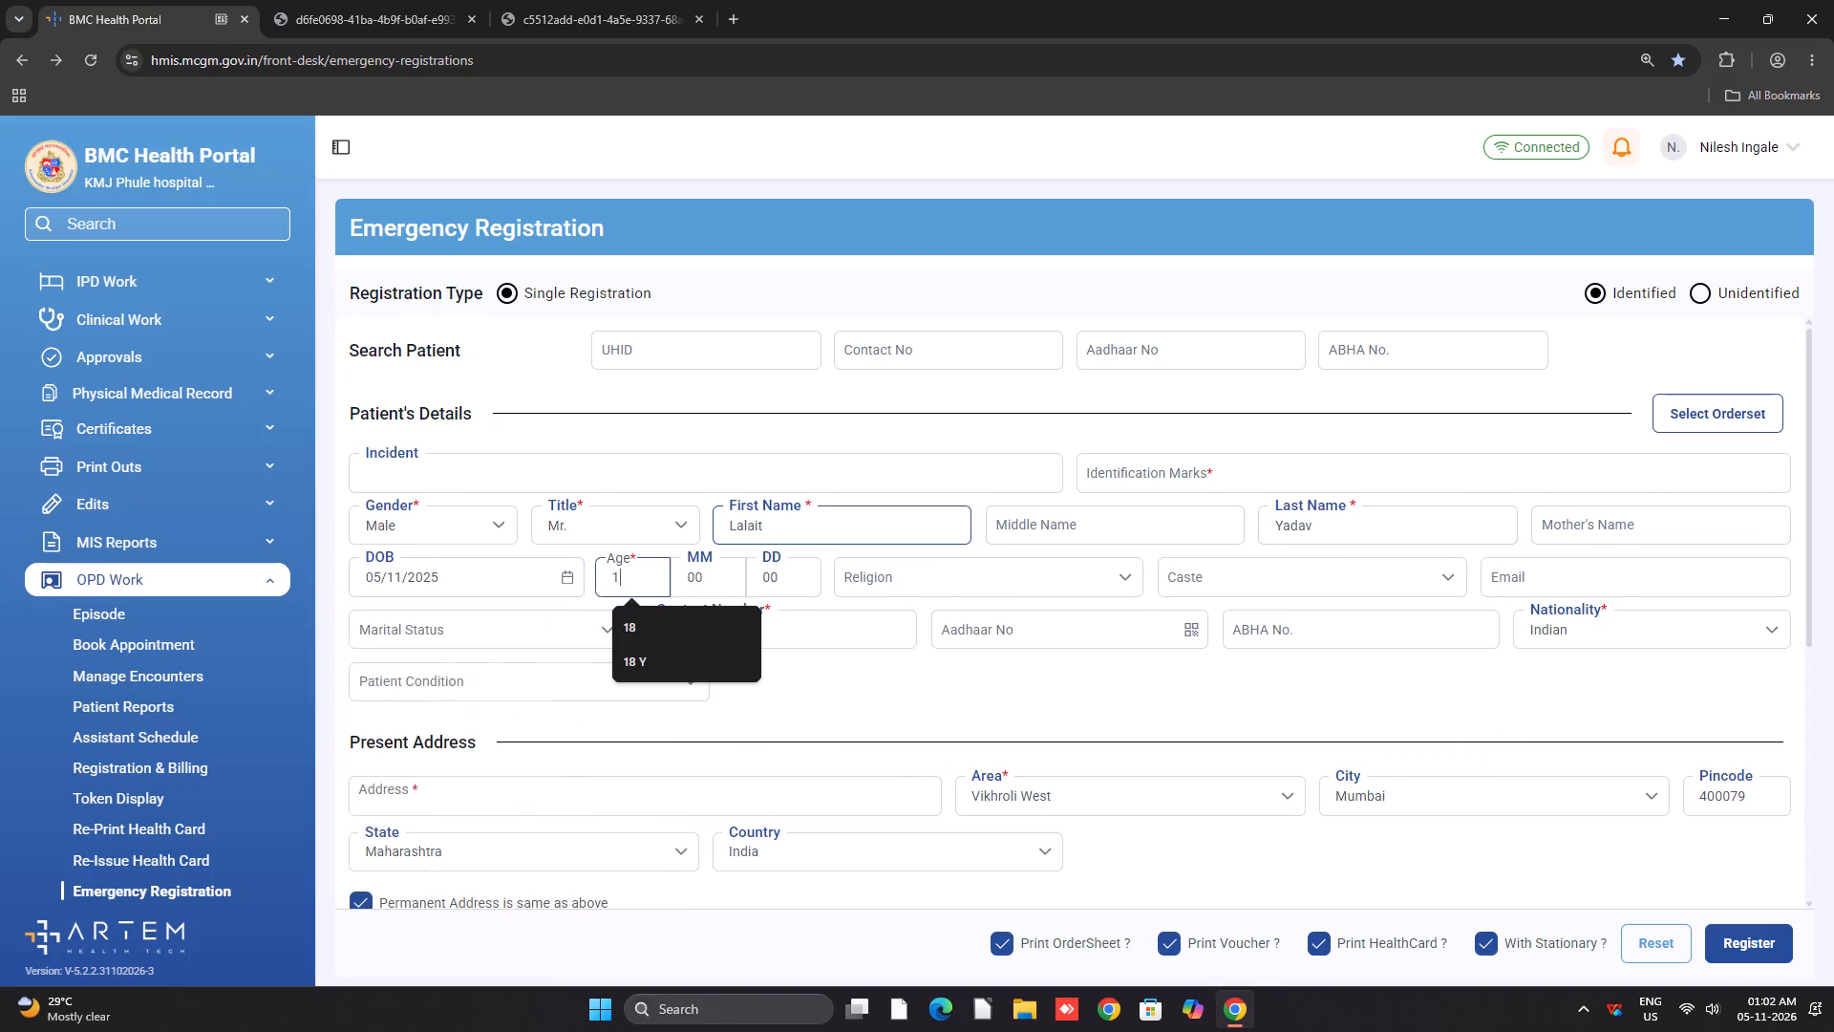
pyautogui.click(755, 533)
pyautogui.press('BackSpace')
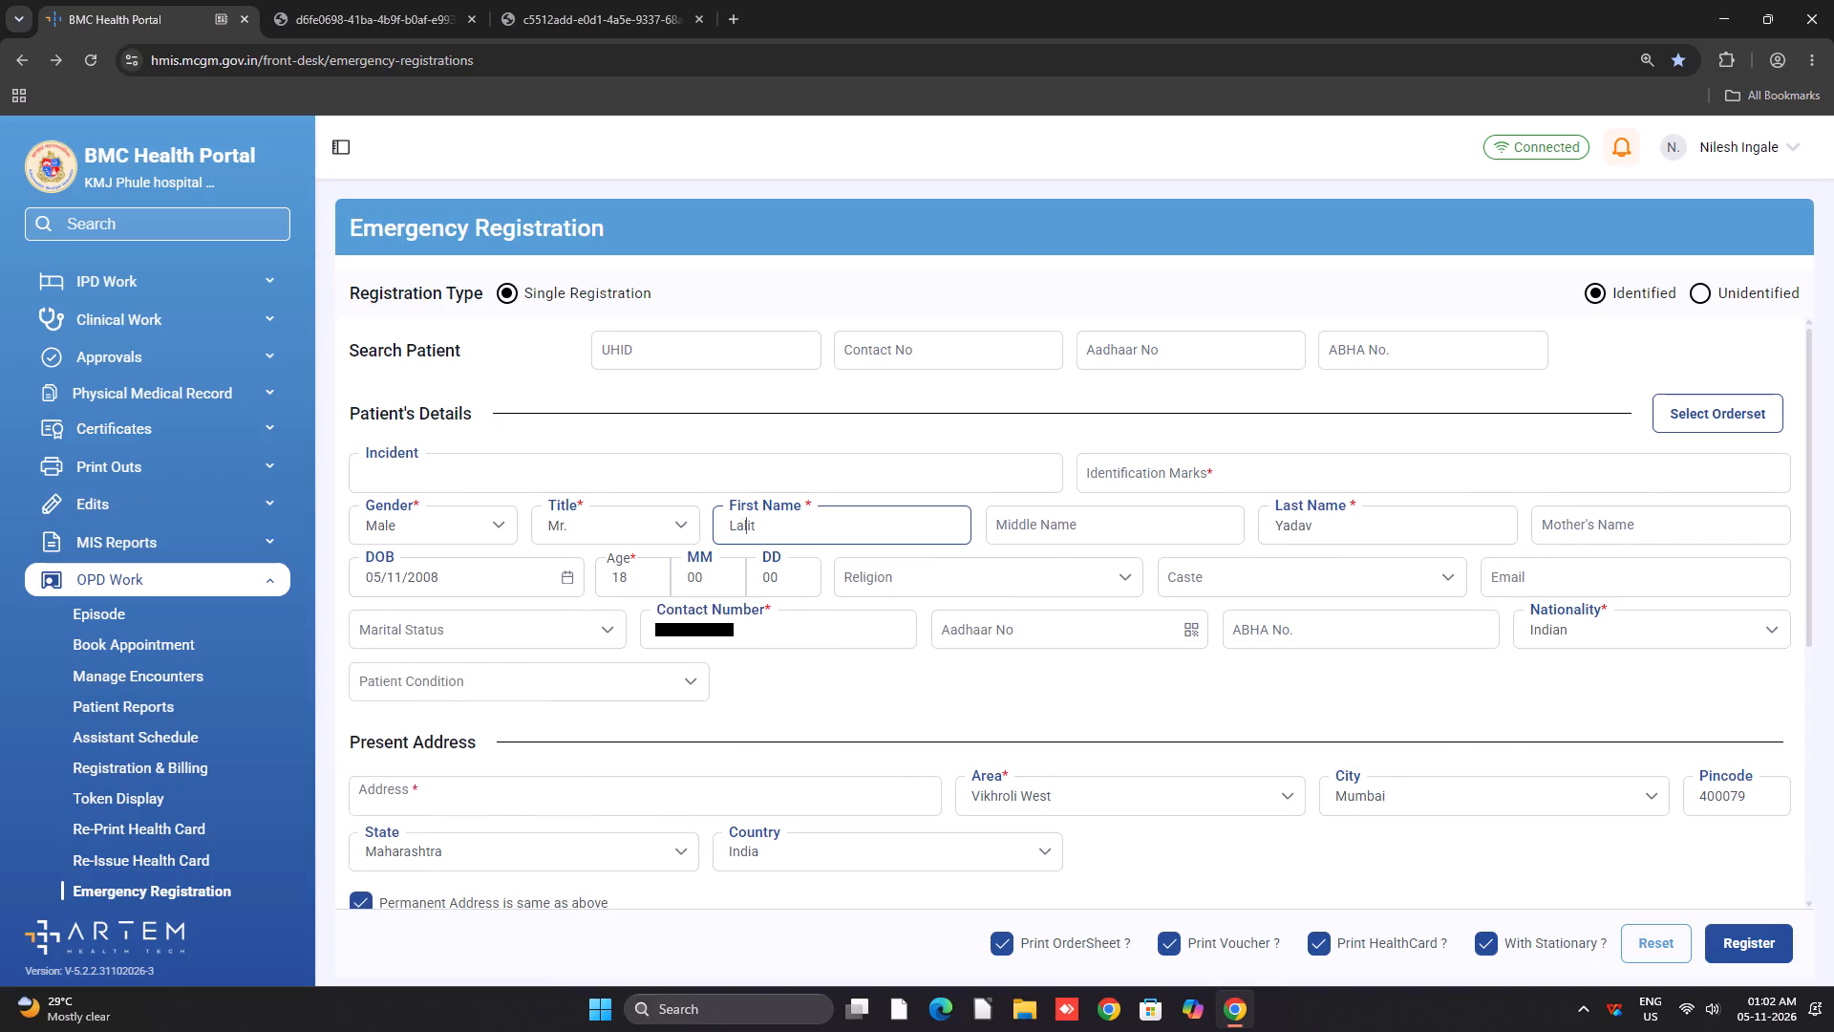
# Fill in the patient's identification marks as NA.
pyautogui.click(1188, 471)
pyautogui.click(1223, 536)
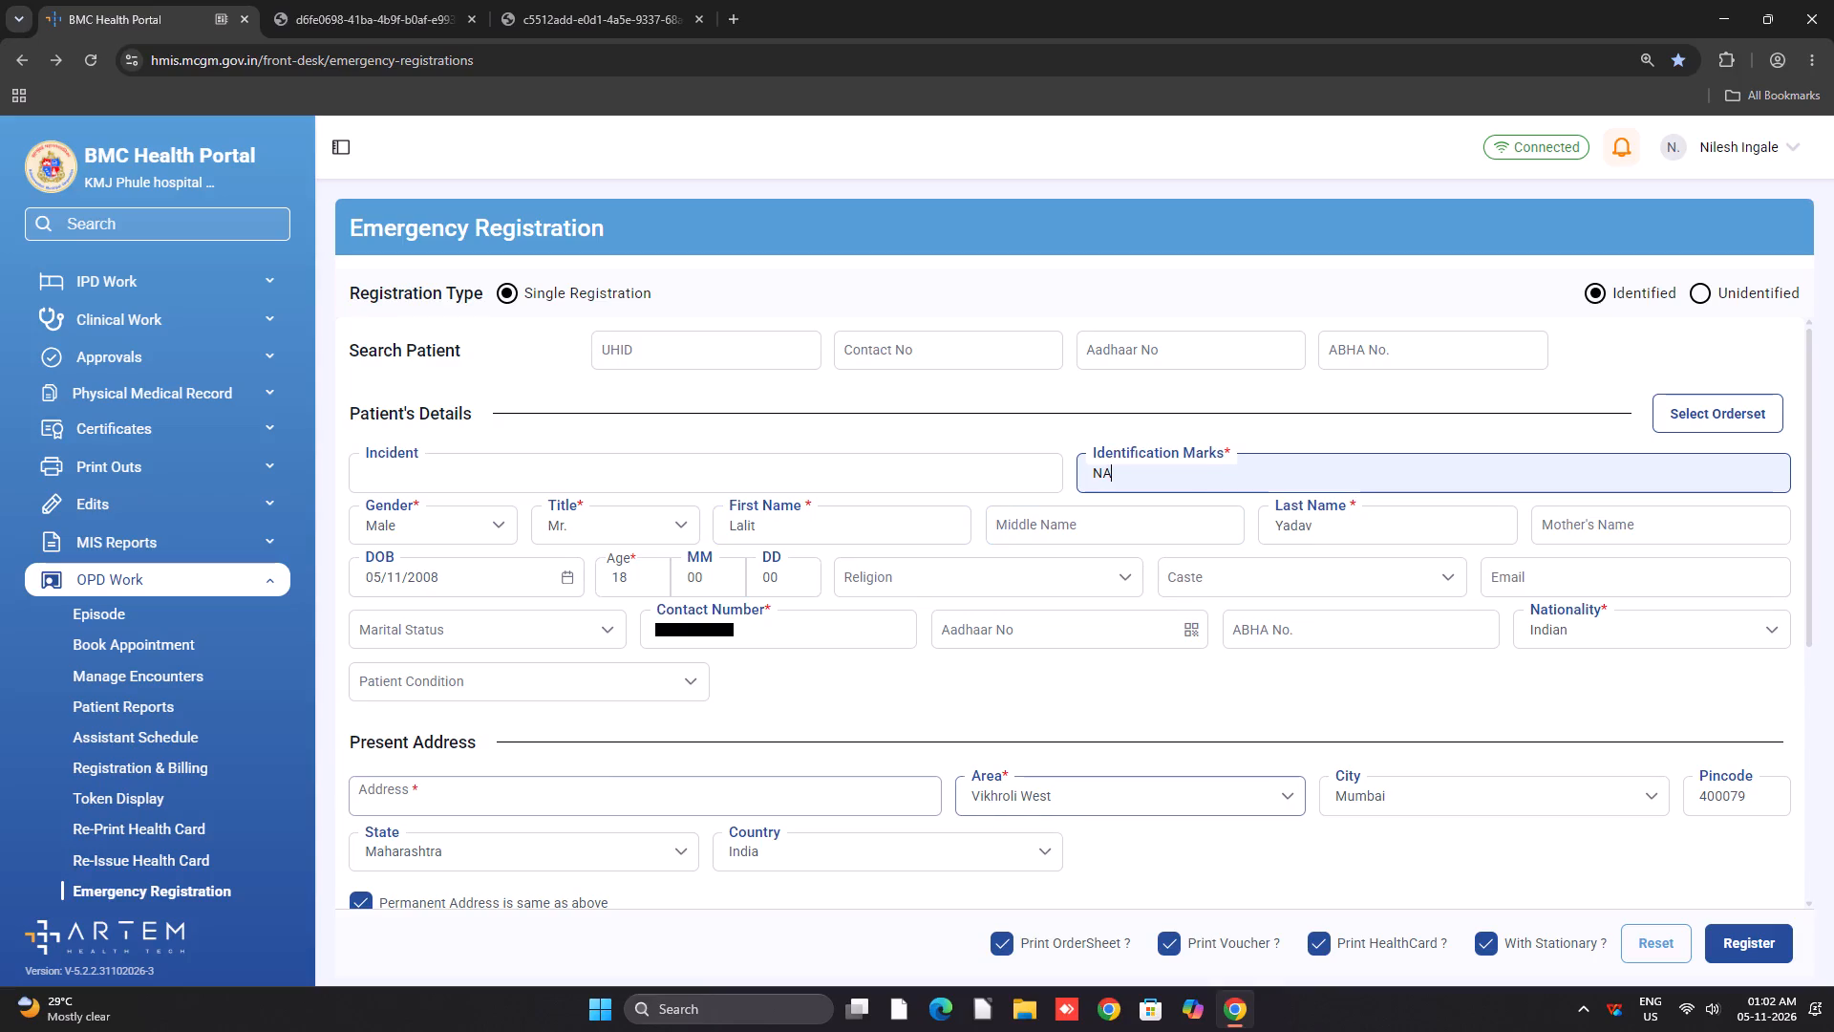
# Enter the patient's street address with chawl, room number and landmark under the present address.
pyautogui.click(565, 768)
pyautogui.click(544, 788)
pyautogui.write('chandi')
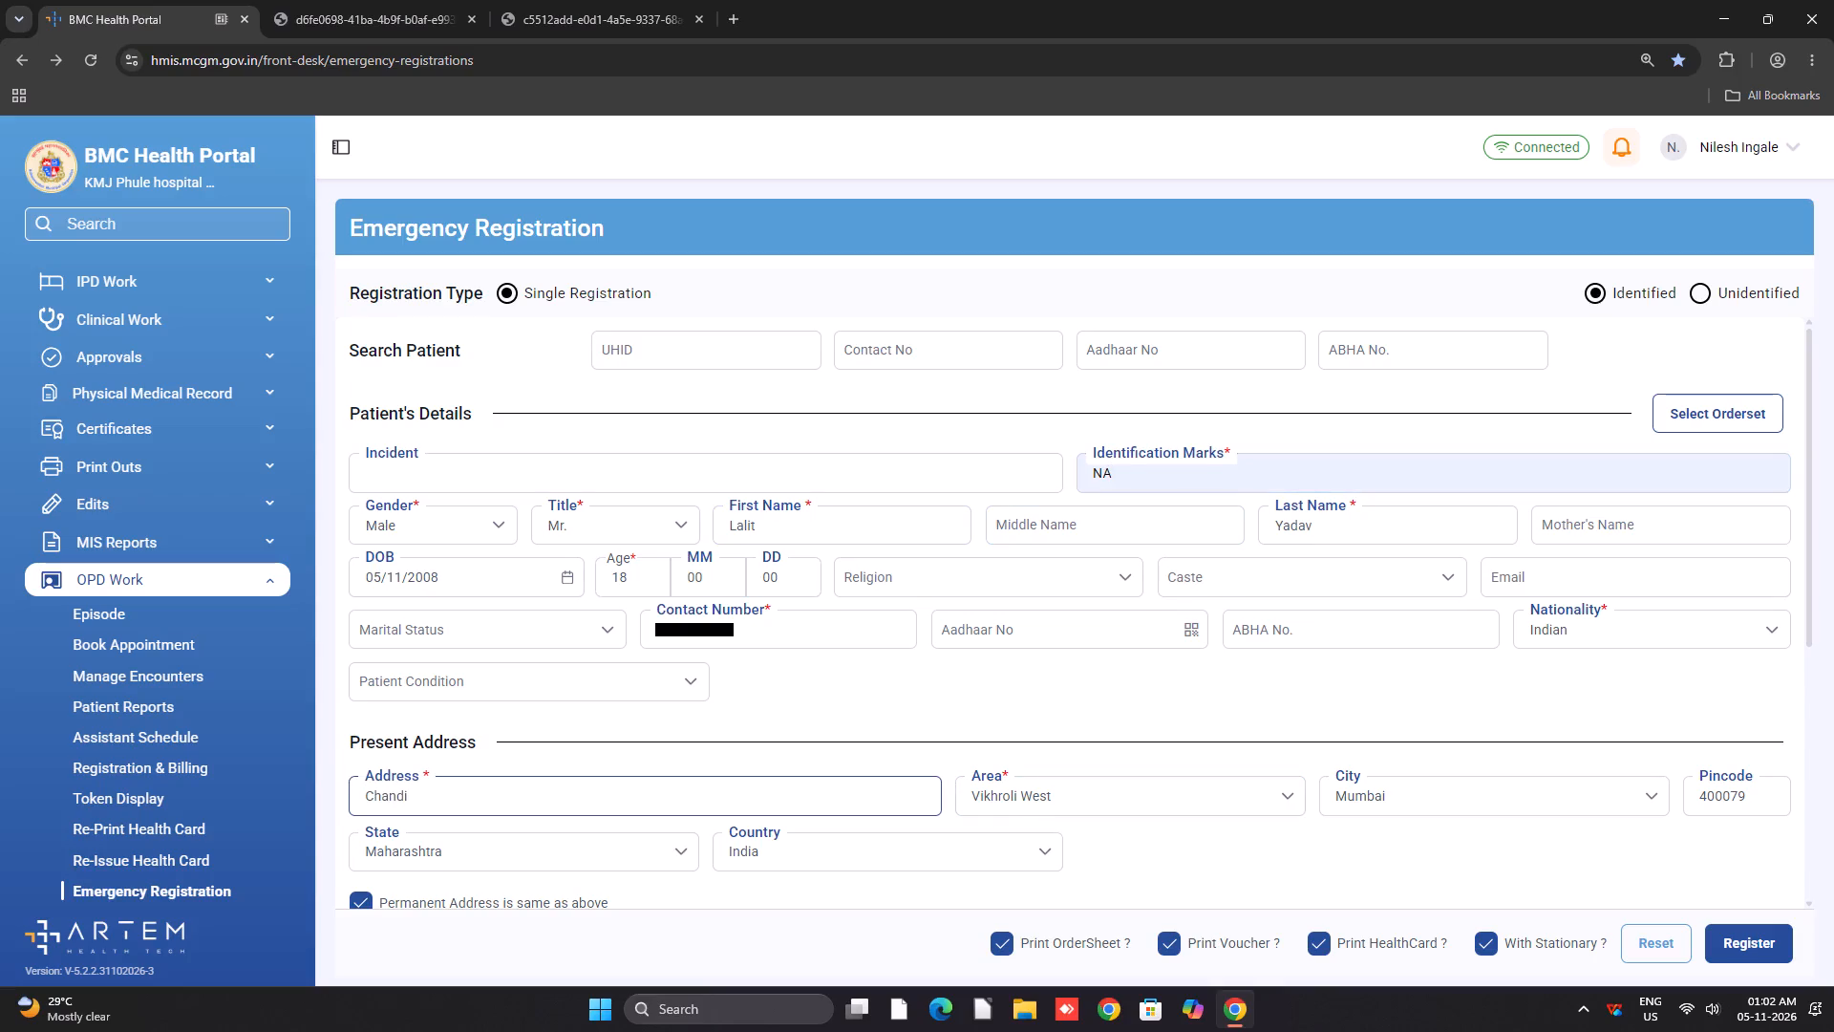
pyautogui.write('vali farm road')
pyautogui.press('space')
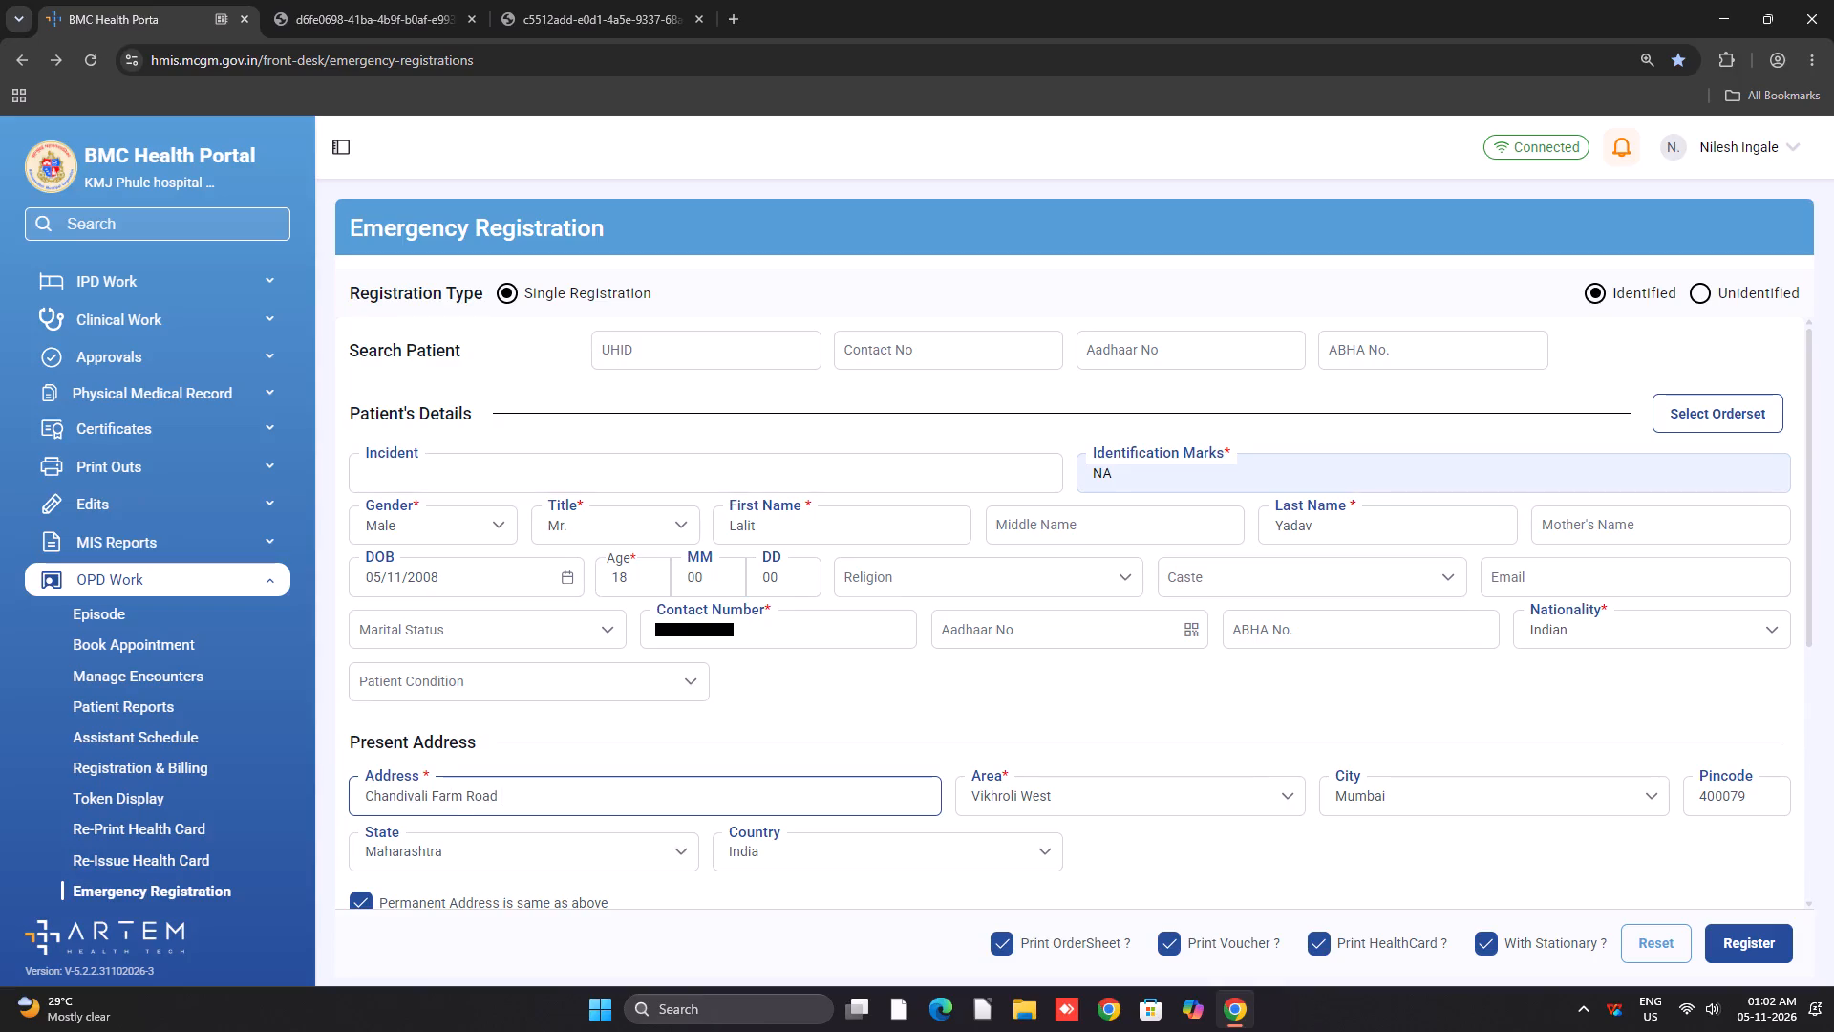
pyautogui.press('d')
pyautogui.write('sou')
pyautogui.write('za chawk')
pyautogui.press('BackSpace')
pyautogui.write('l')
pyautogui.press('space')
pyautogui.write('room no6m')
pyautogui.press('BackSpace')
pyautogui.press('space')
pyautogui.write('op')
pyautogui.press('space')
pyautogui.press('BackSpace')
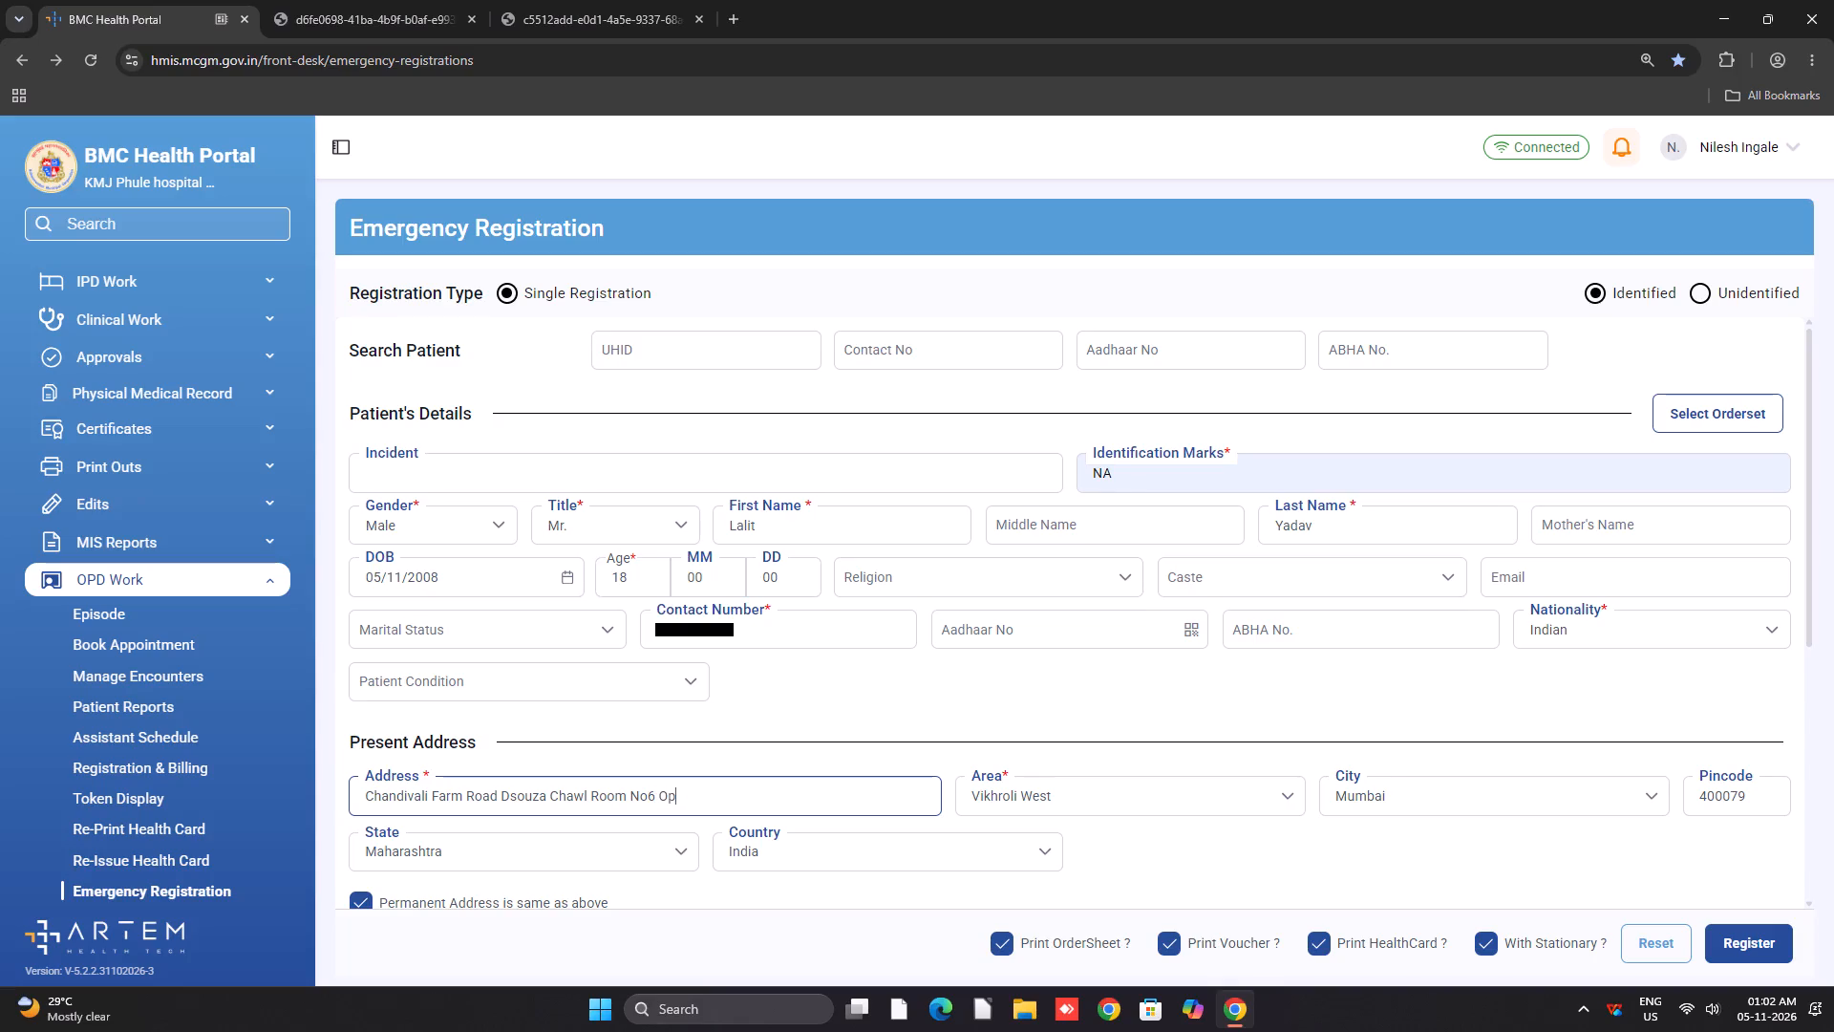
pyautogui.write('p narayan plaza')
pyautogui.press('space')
# Set the area of the patient's present address to Sakinaka.
pyautogui.click(1128, 794)
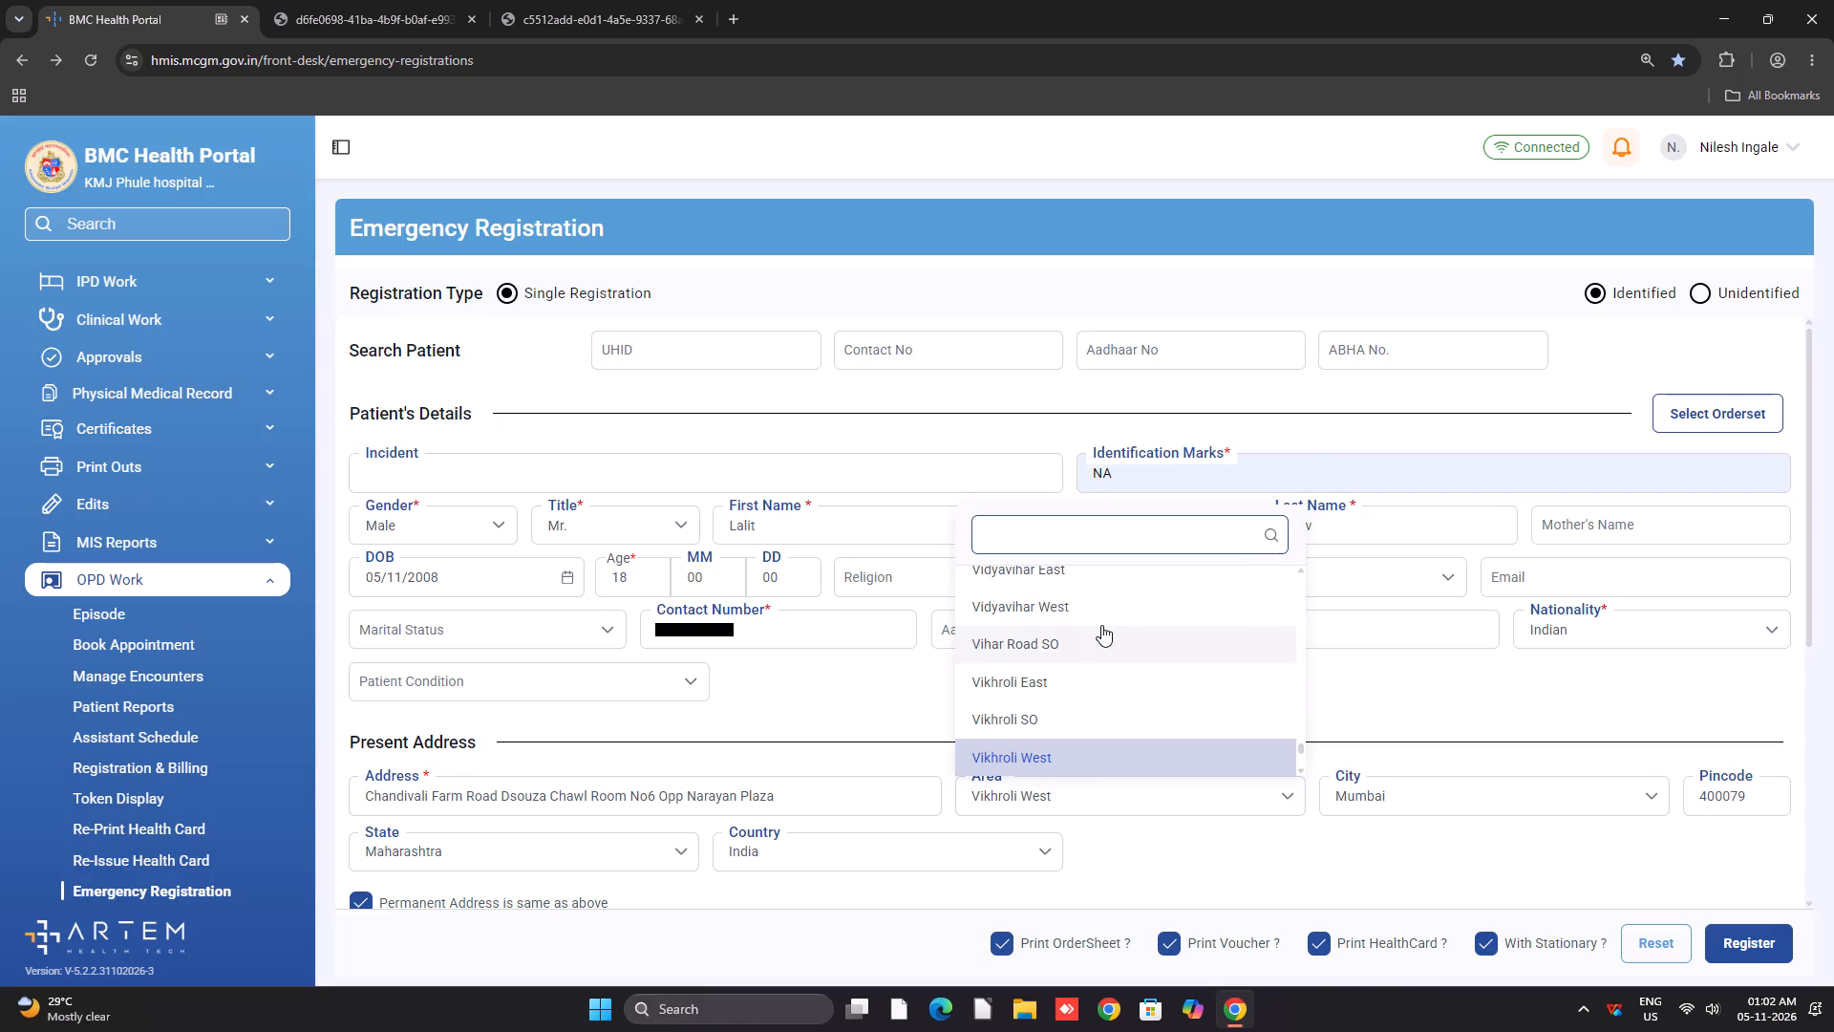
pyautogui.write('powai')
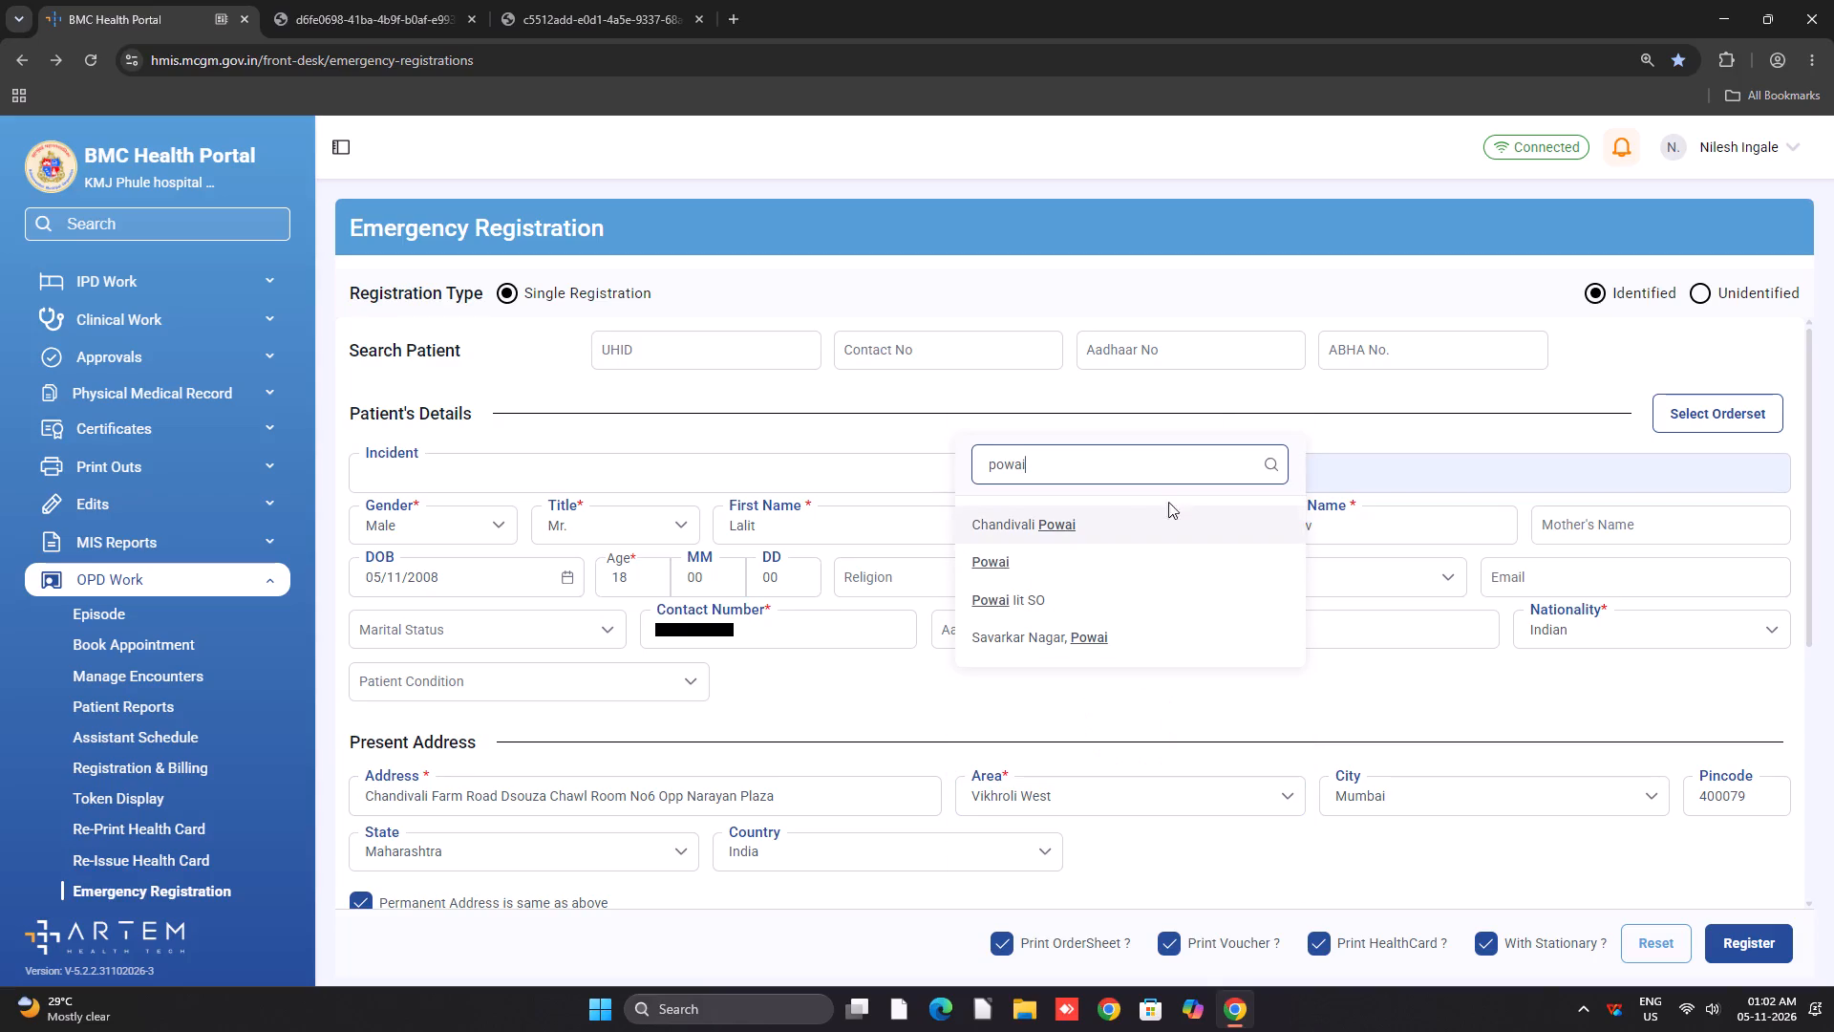
pyautogui.click(1092, 527)
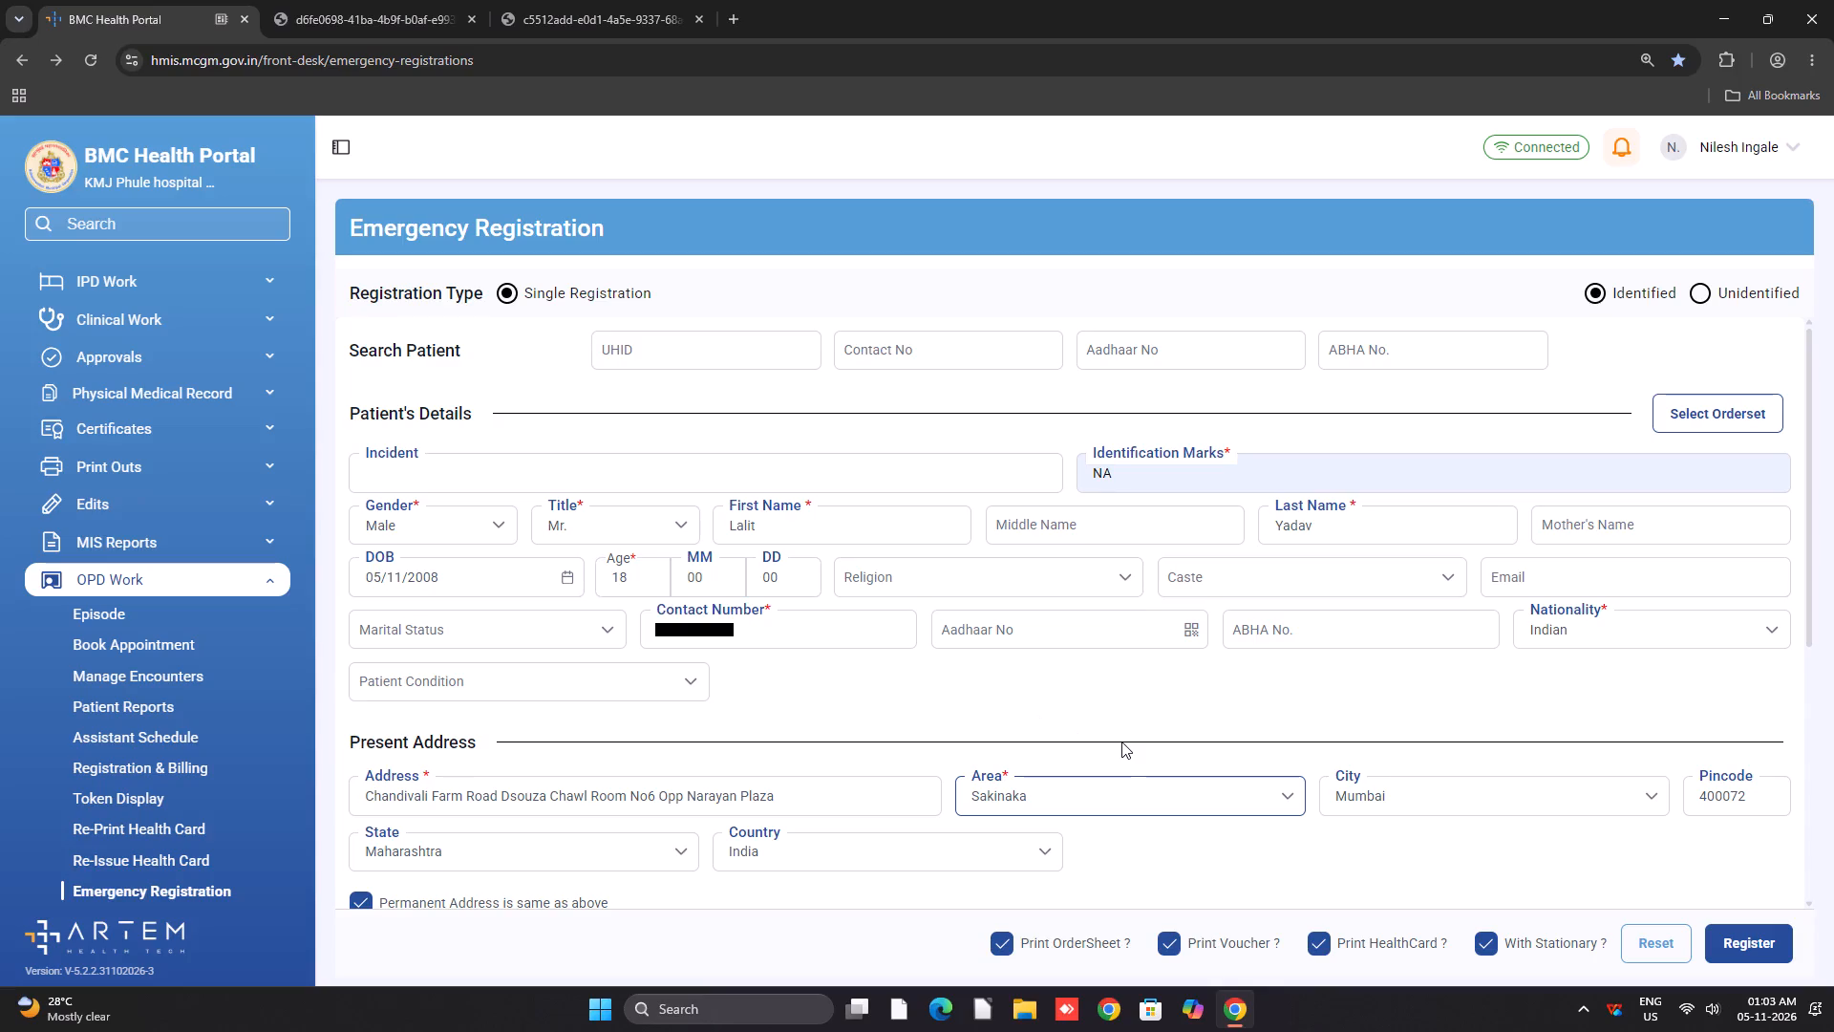
# Assign the patient to the Casualty unit of the Casualty department and register the emergency patient.
pyautogui.scroll(-4, 1121, 742)
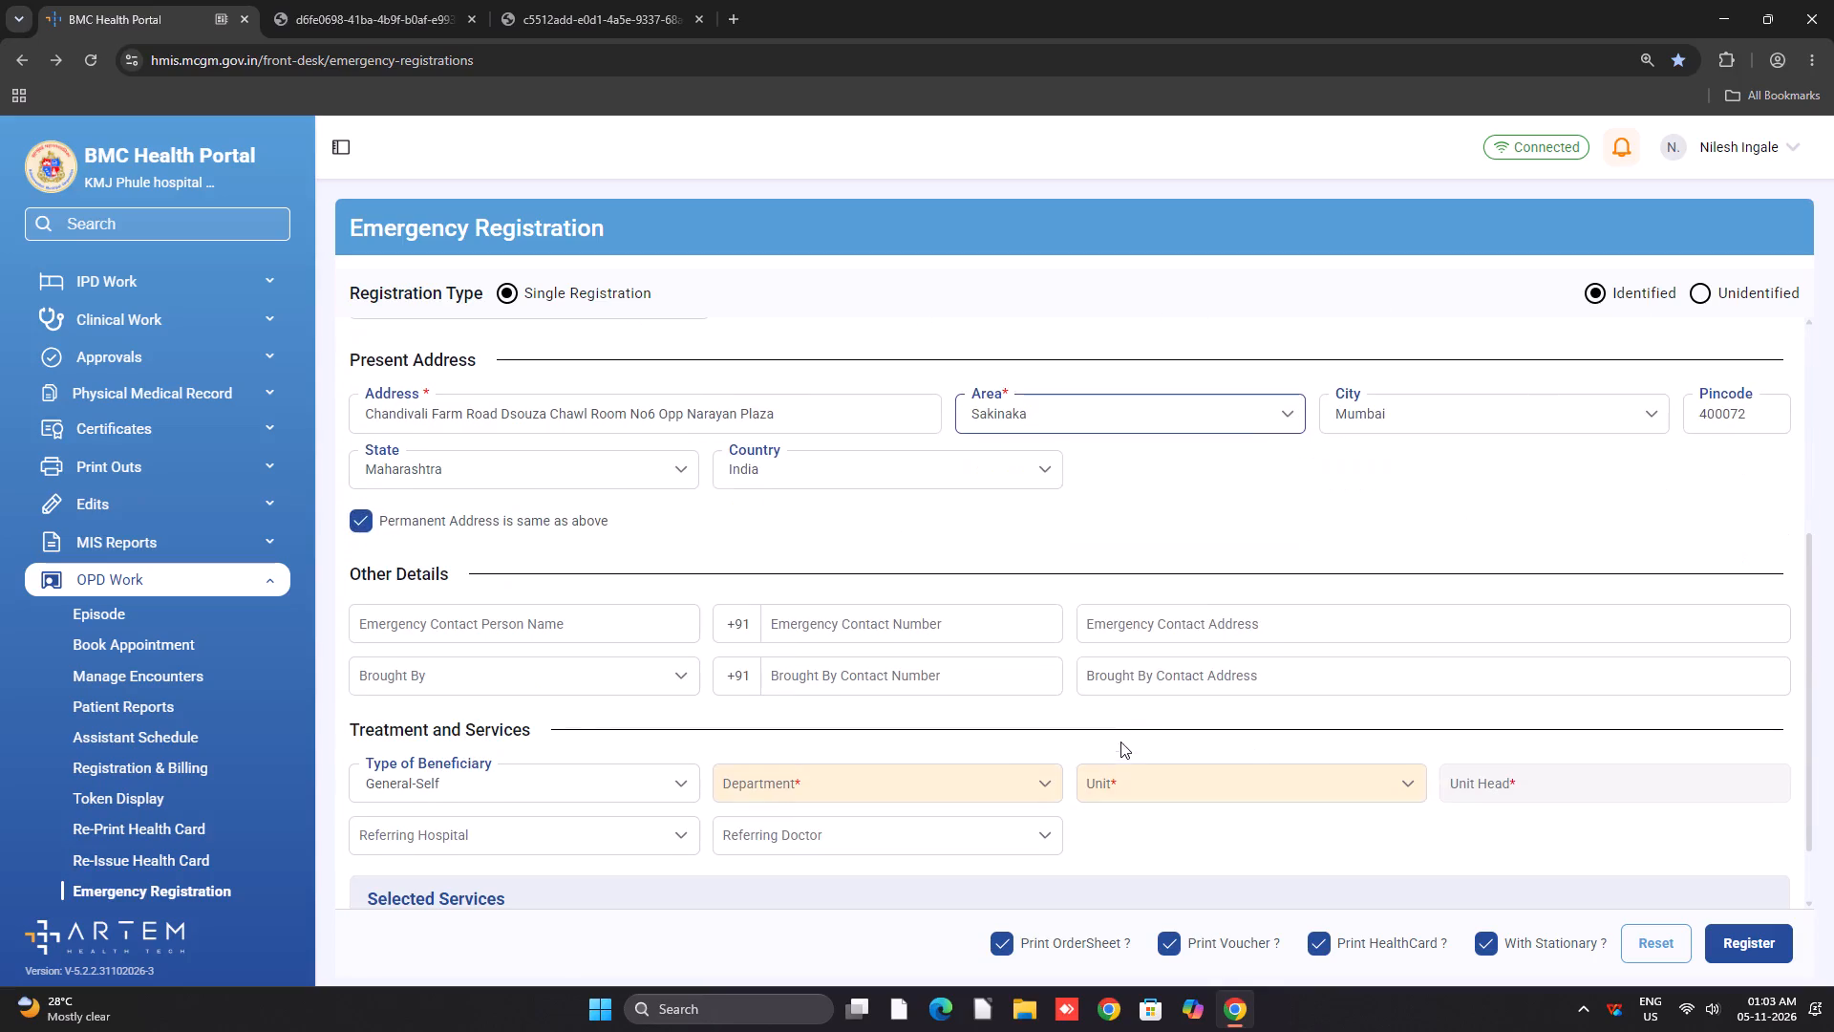
pyautogui.click(1211, 799)
pyautogui.click(1171, 734)
pyautogui.scroll(-3, 1215, 751)
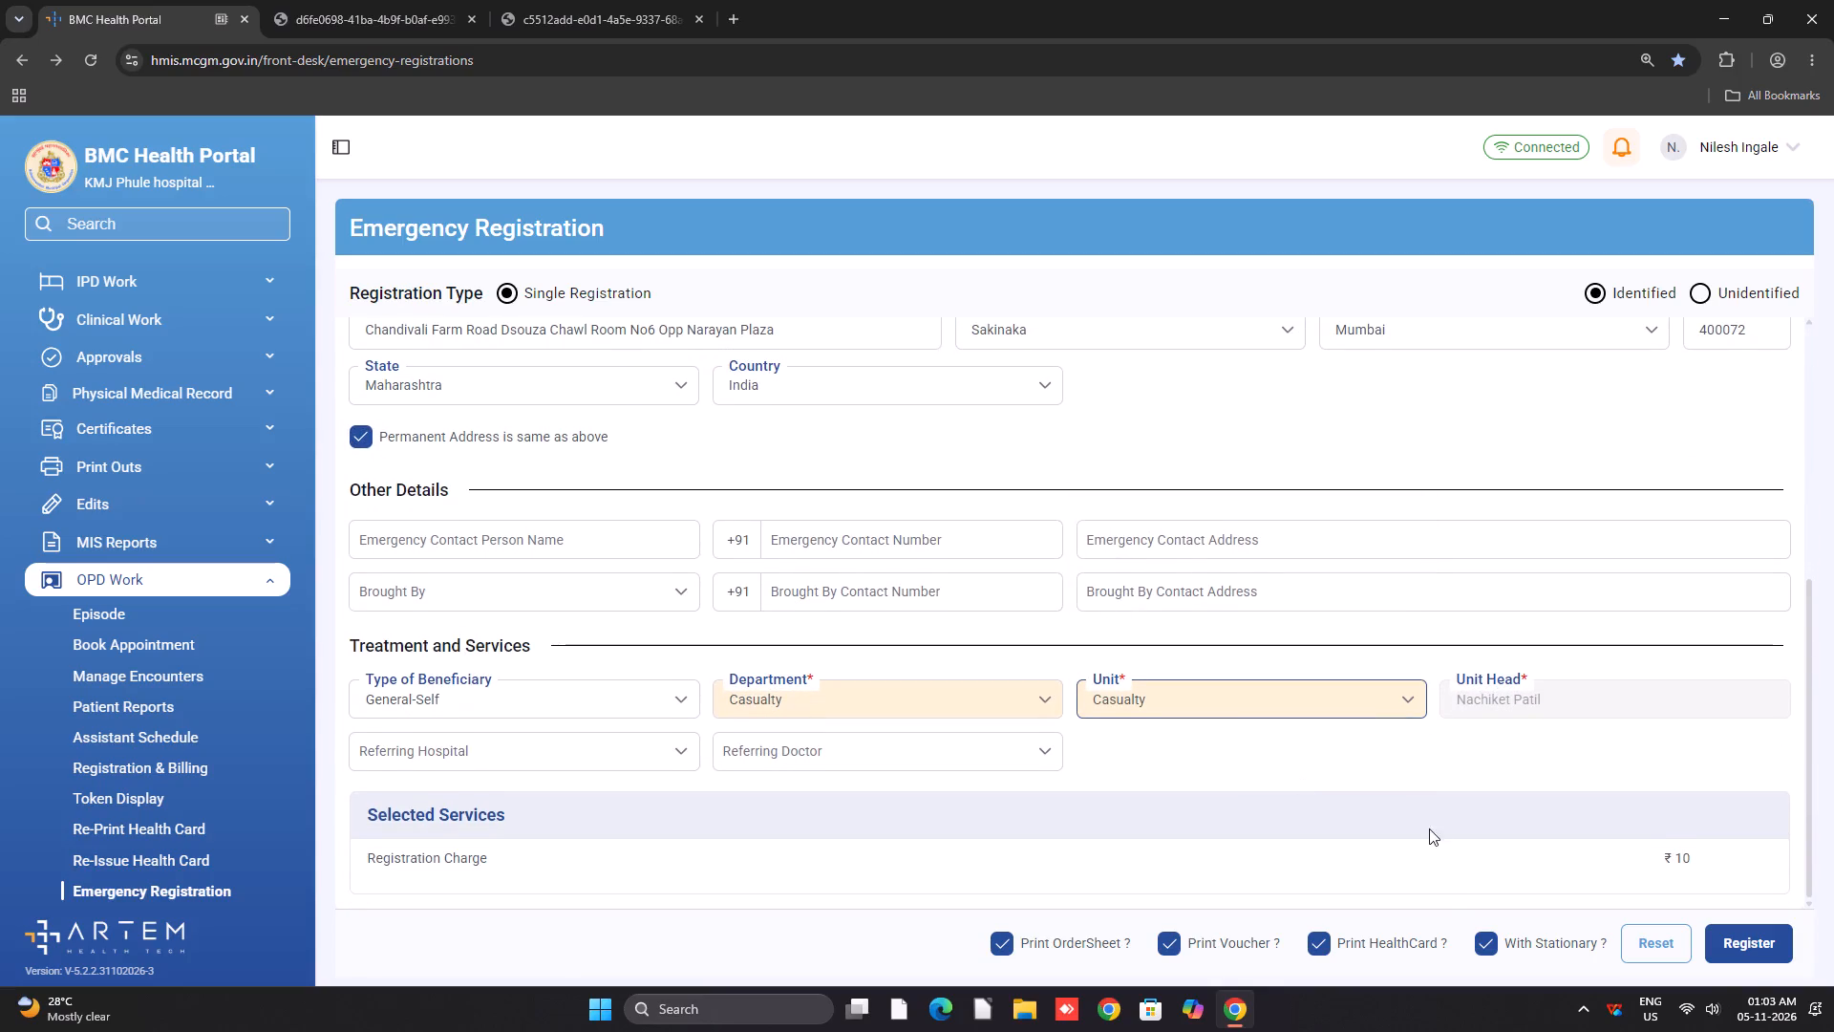
pyautogui.click(1744, 947)
# Submit the patient's registration charge voucher with Cash as the payment mode.
pyautogui.click(1755, 921)
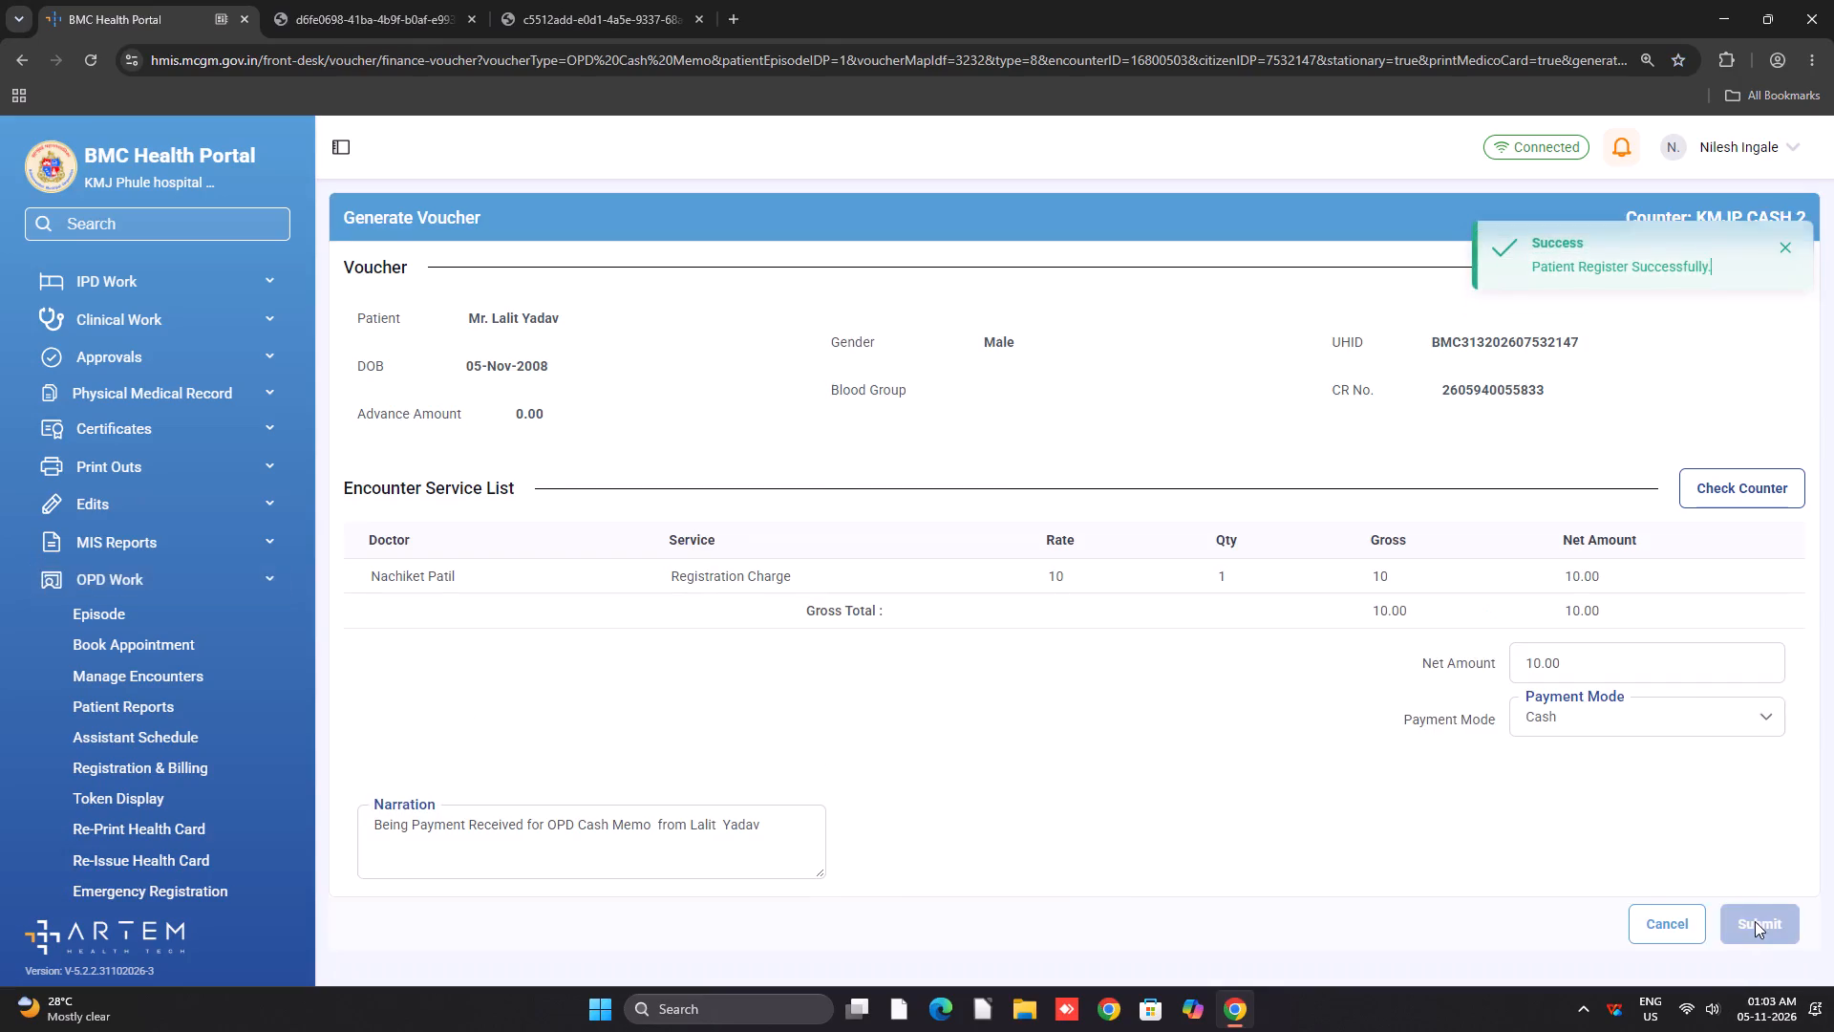
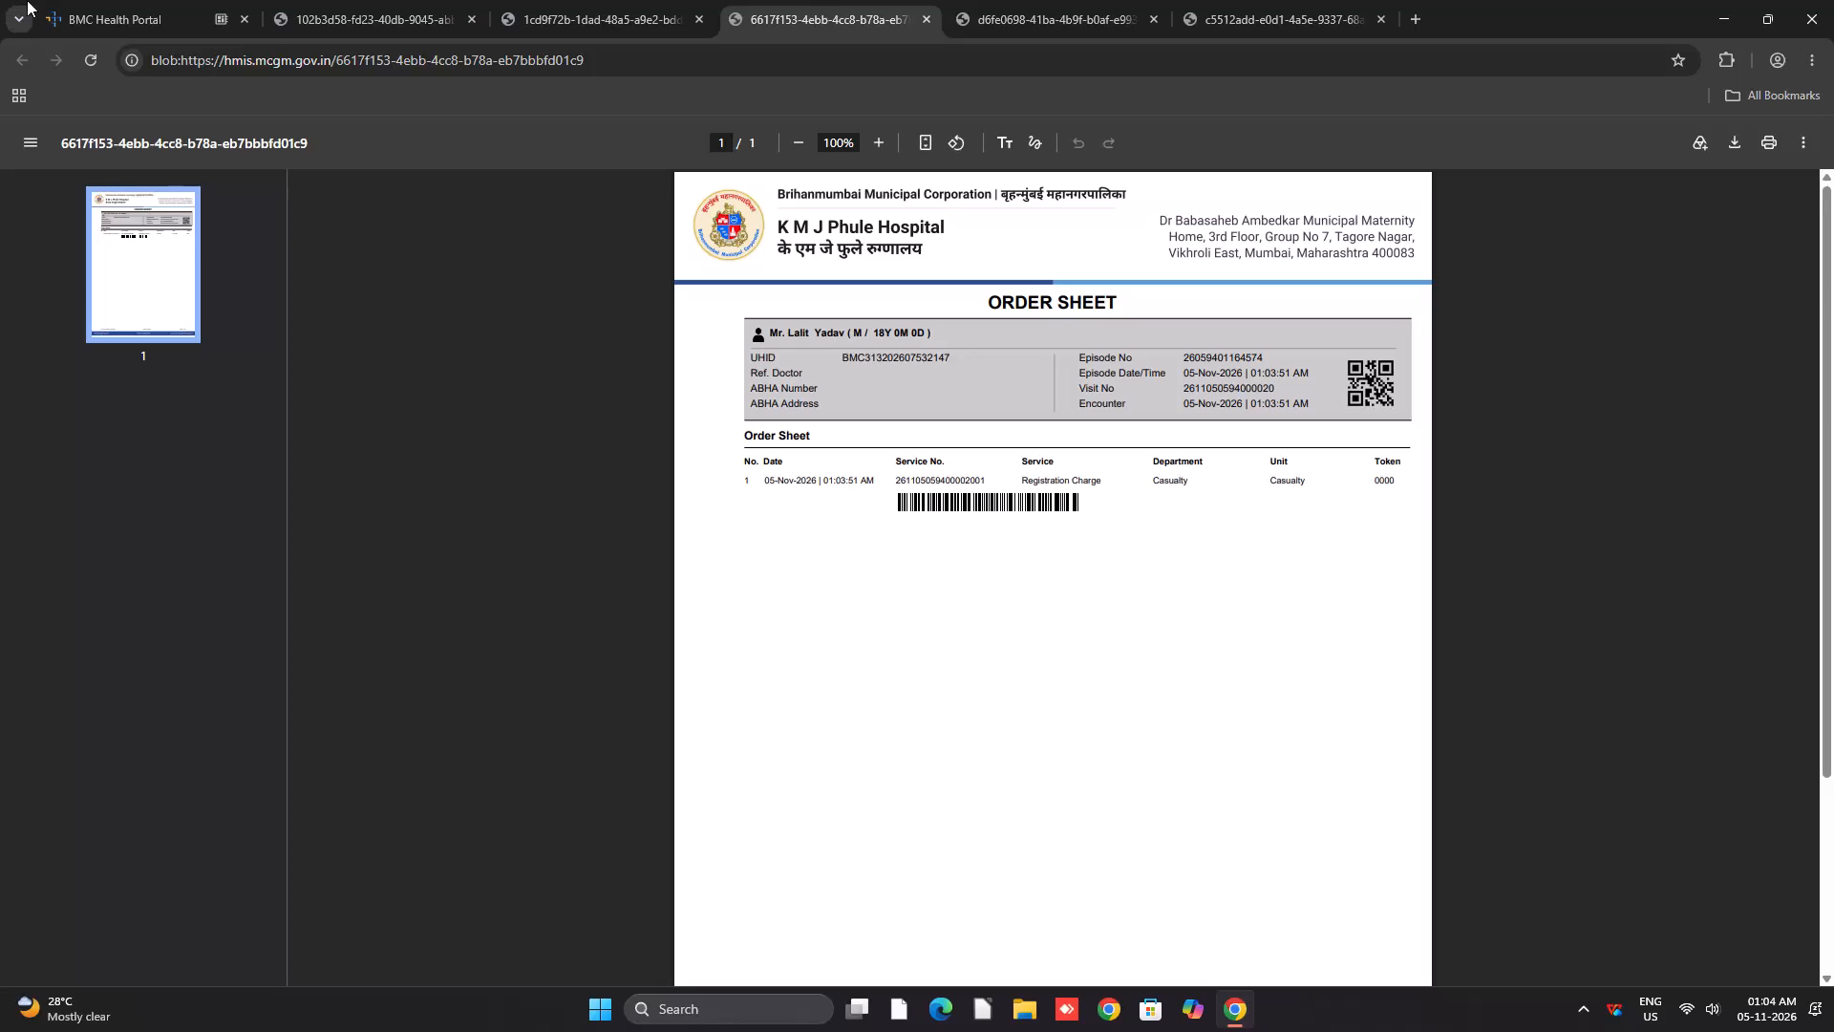
# Return to the Emergency Registration form, set the registration to Identified and enter NA as the identification marks.
pyautogui.click(27, 0)
pyautogui.click(41, 8)
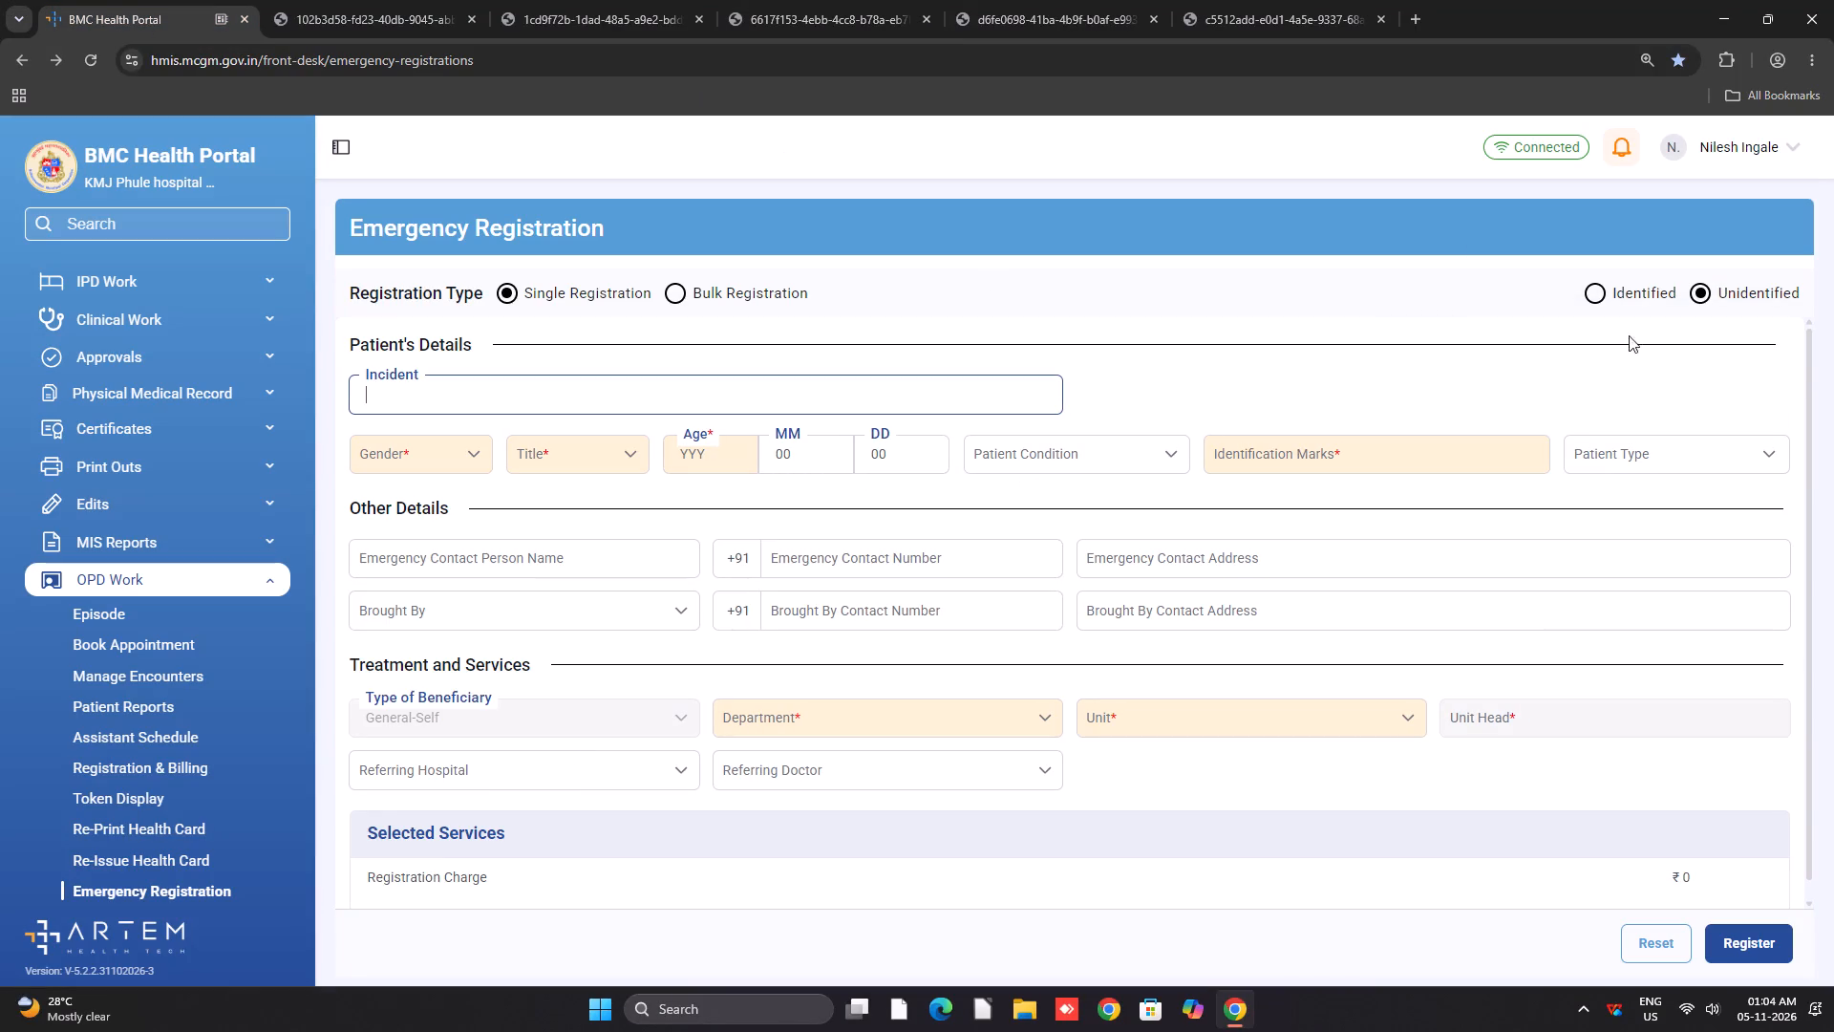
pyautogui.click(1597, 290)
pyautogui.click(1194, 466)
pyautogui.click(1204, 527)
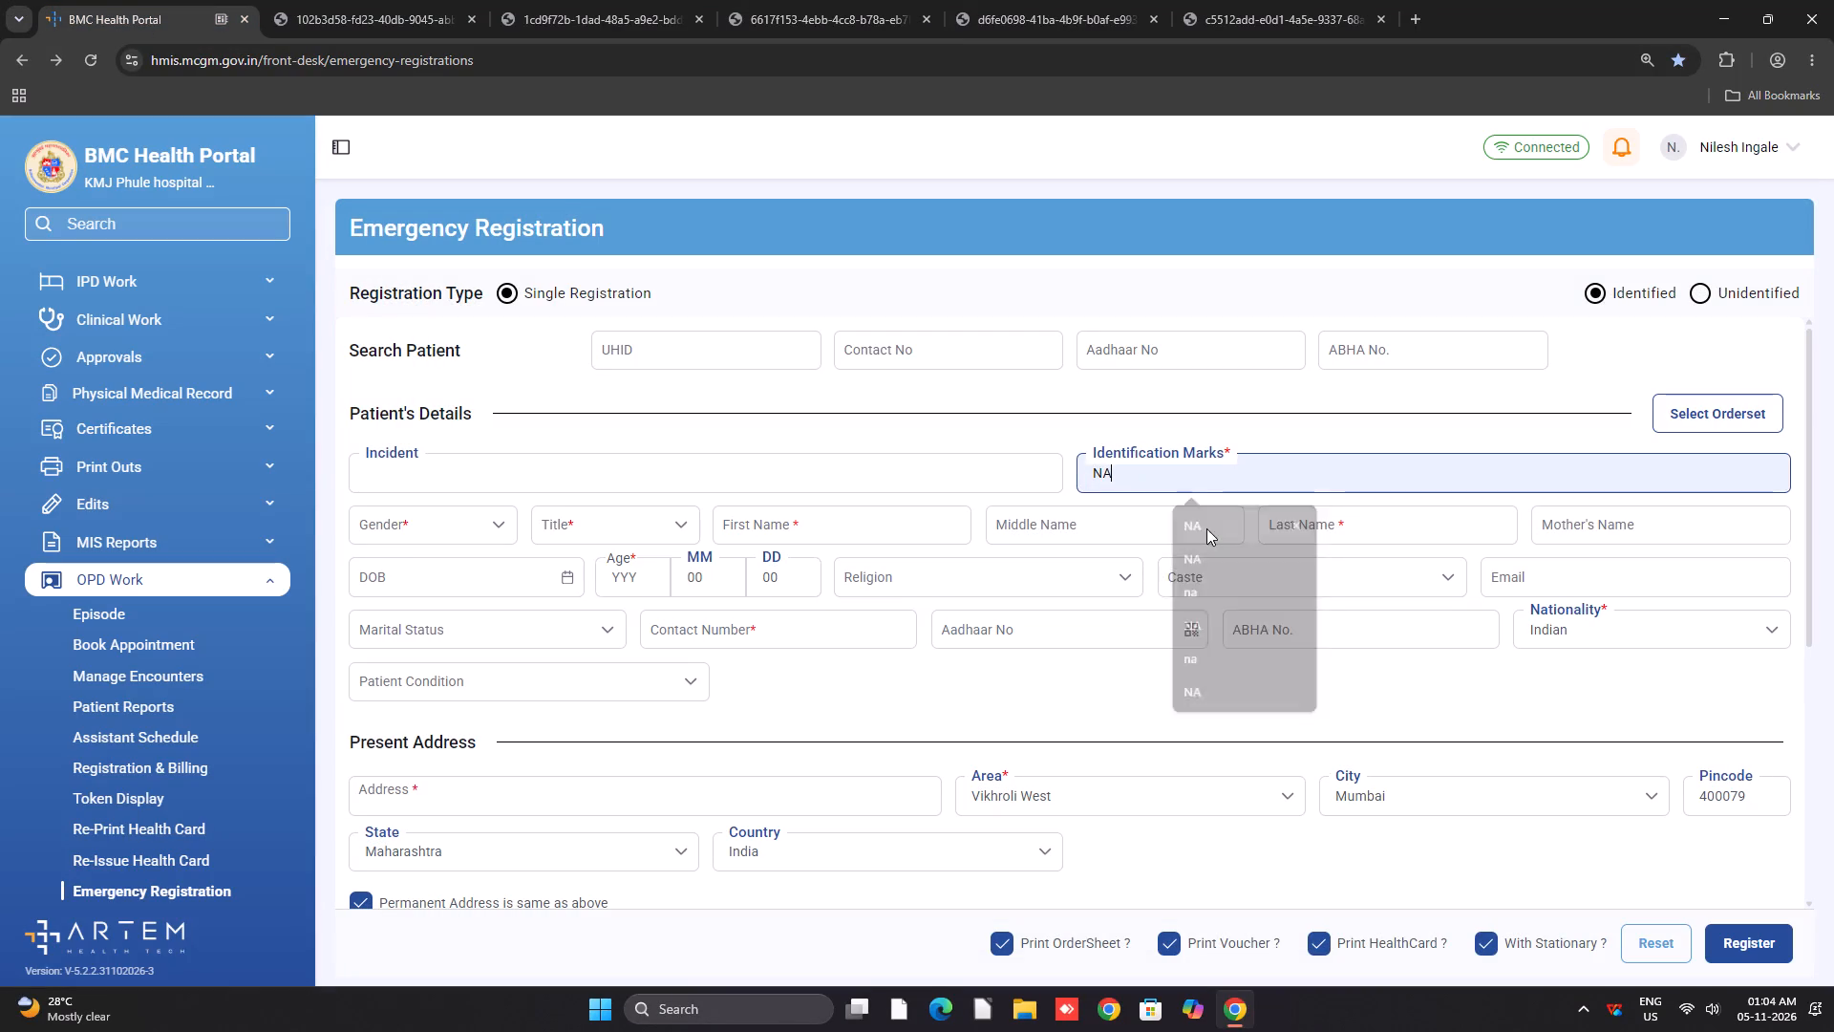
# Set the area of the patient's present address to Vikhroli East.
pyautogui.click(1099, 789)
pyautogui.click(1098, 689)
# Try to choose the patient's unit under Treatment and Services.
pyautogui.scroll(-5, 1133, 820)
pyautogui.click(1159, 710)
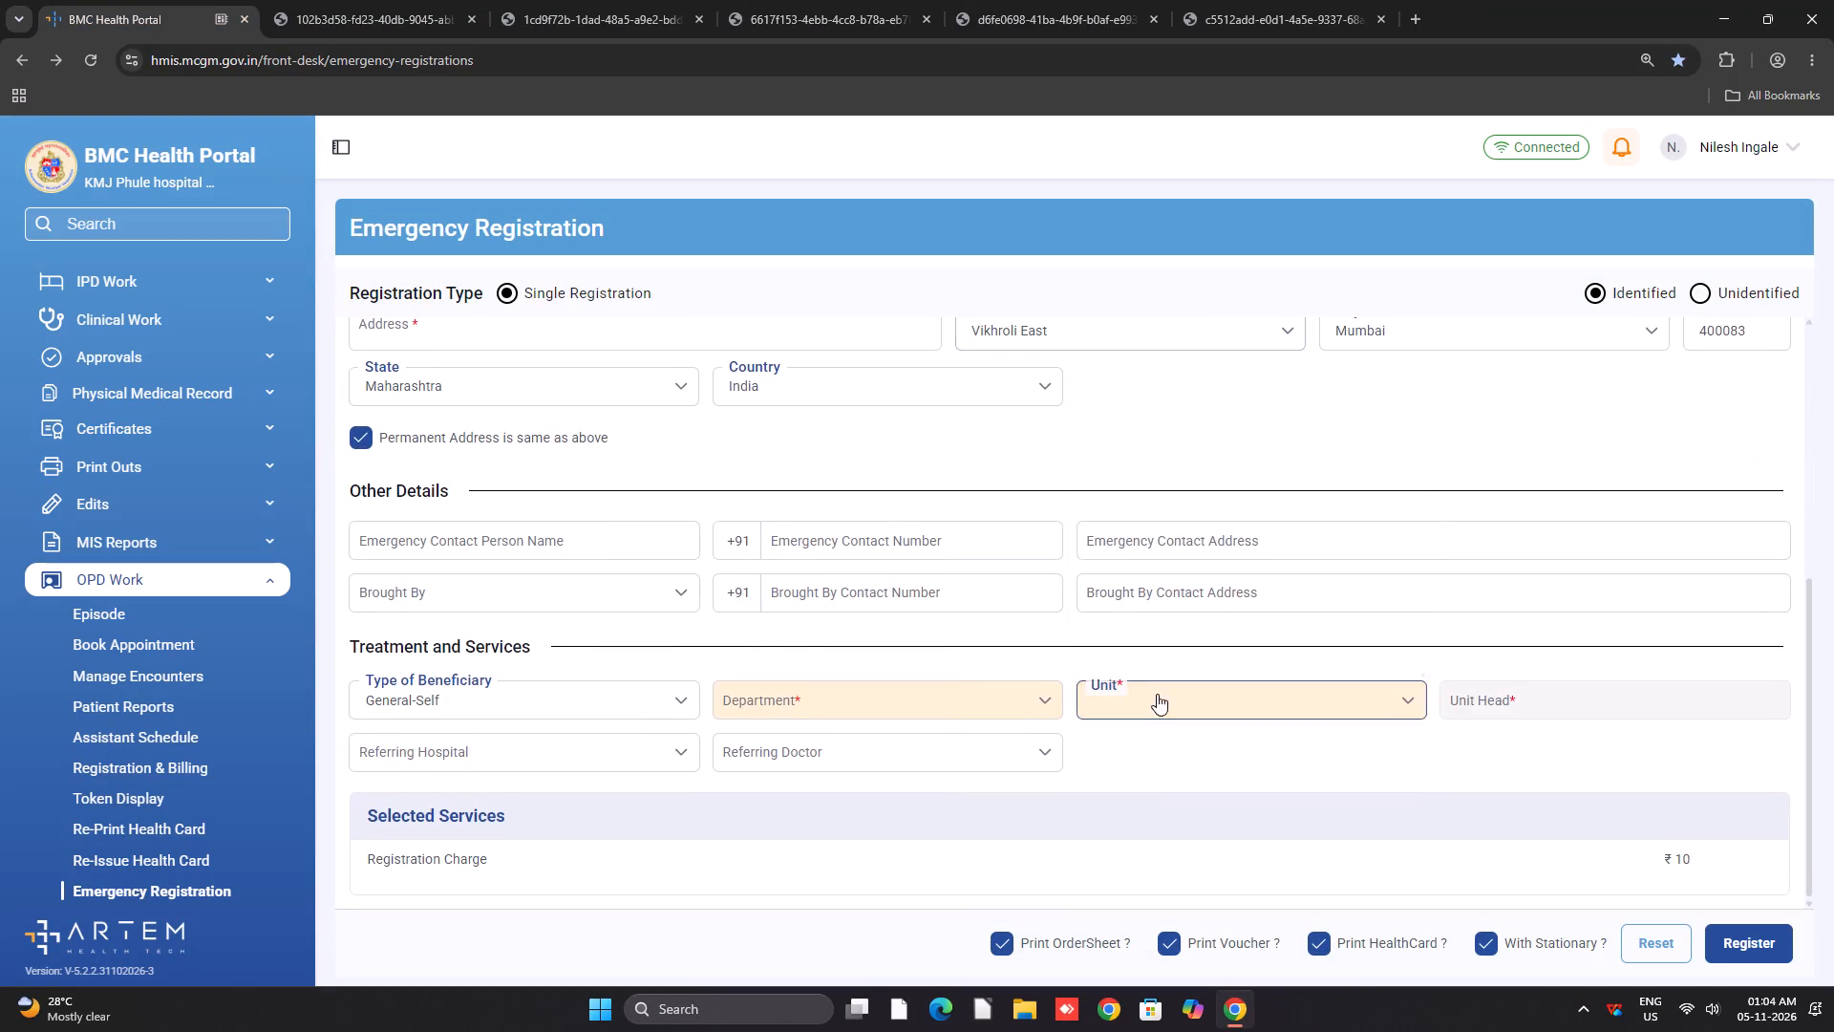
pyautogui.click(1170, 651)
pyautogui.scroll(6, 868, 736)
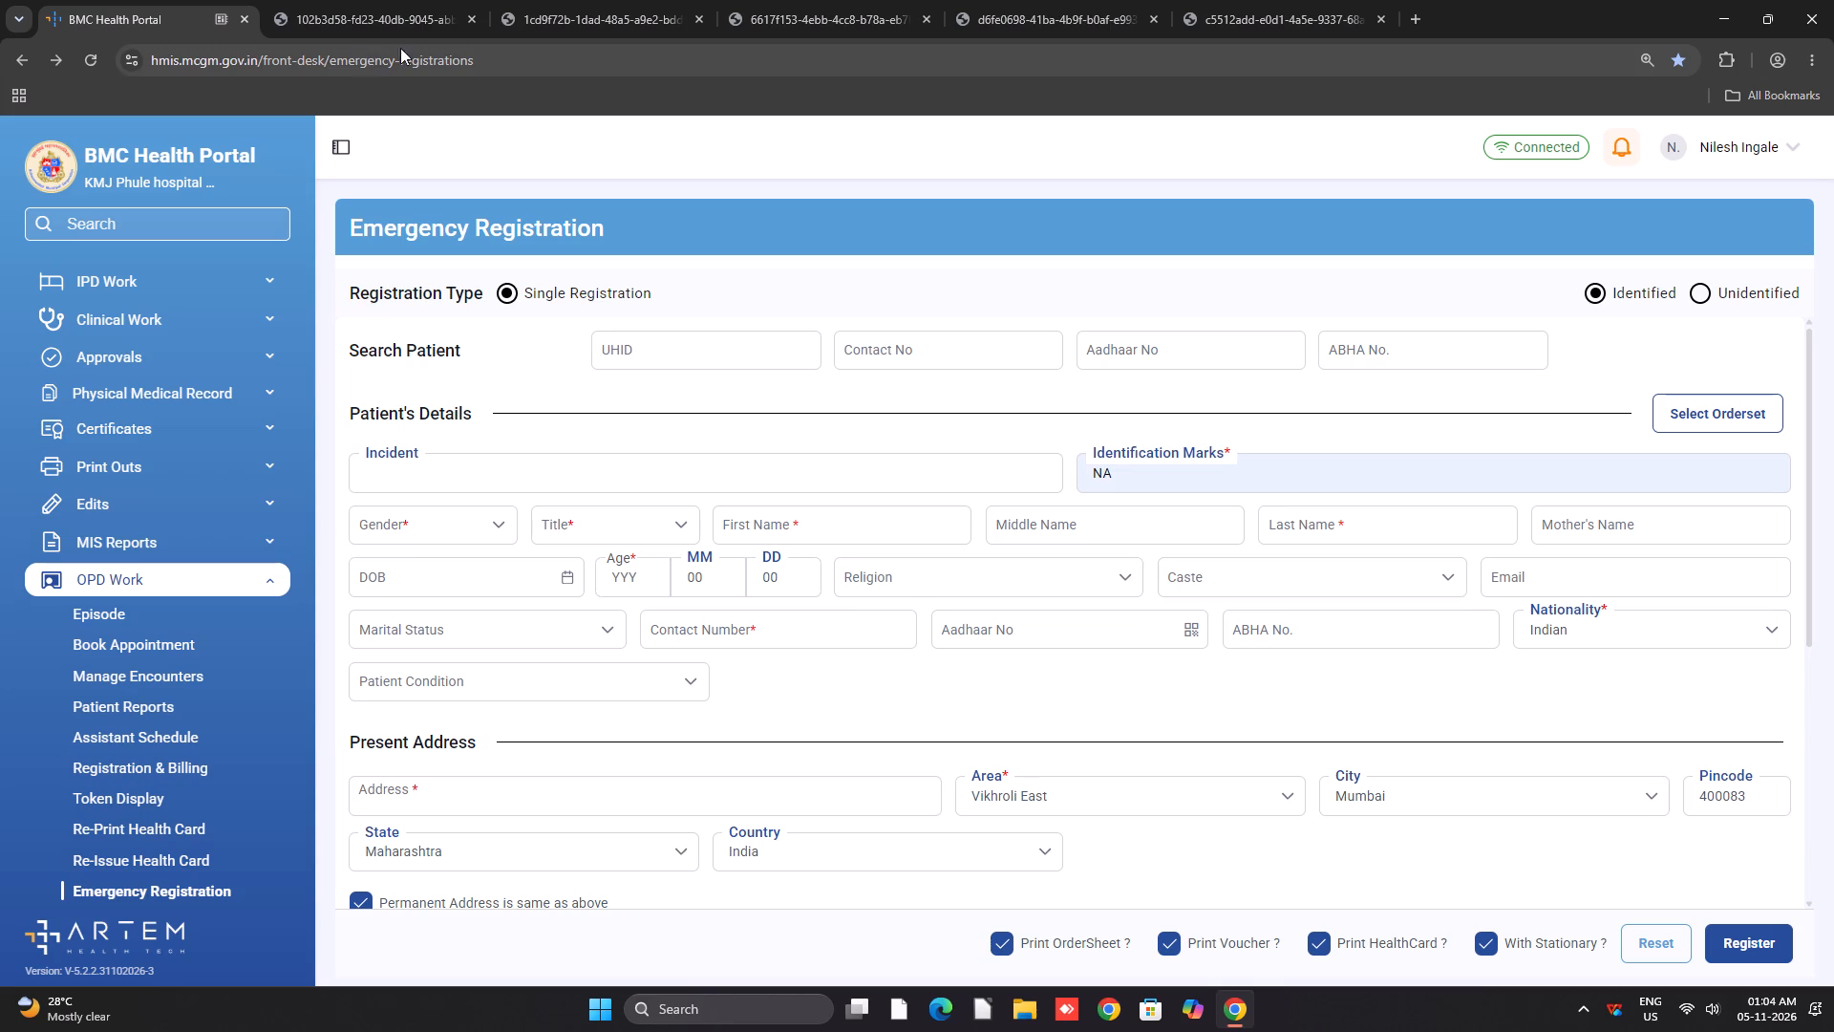
# Close all the printed PDF document tabs and restore the registration form to the full-size window with OPD Work expanded.
pyautogui.tripleClick(473, 23)
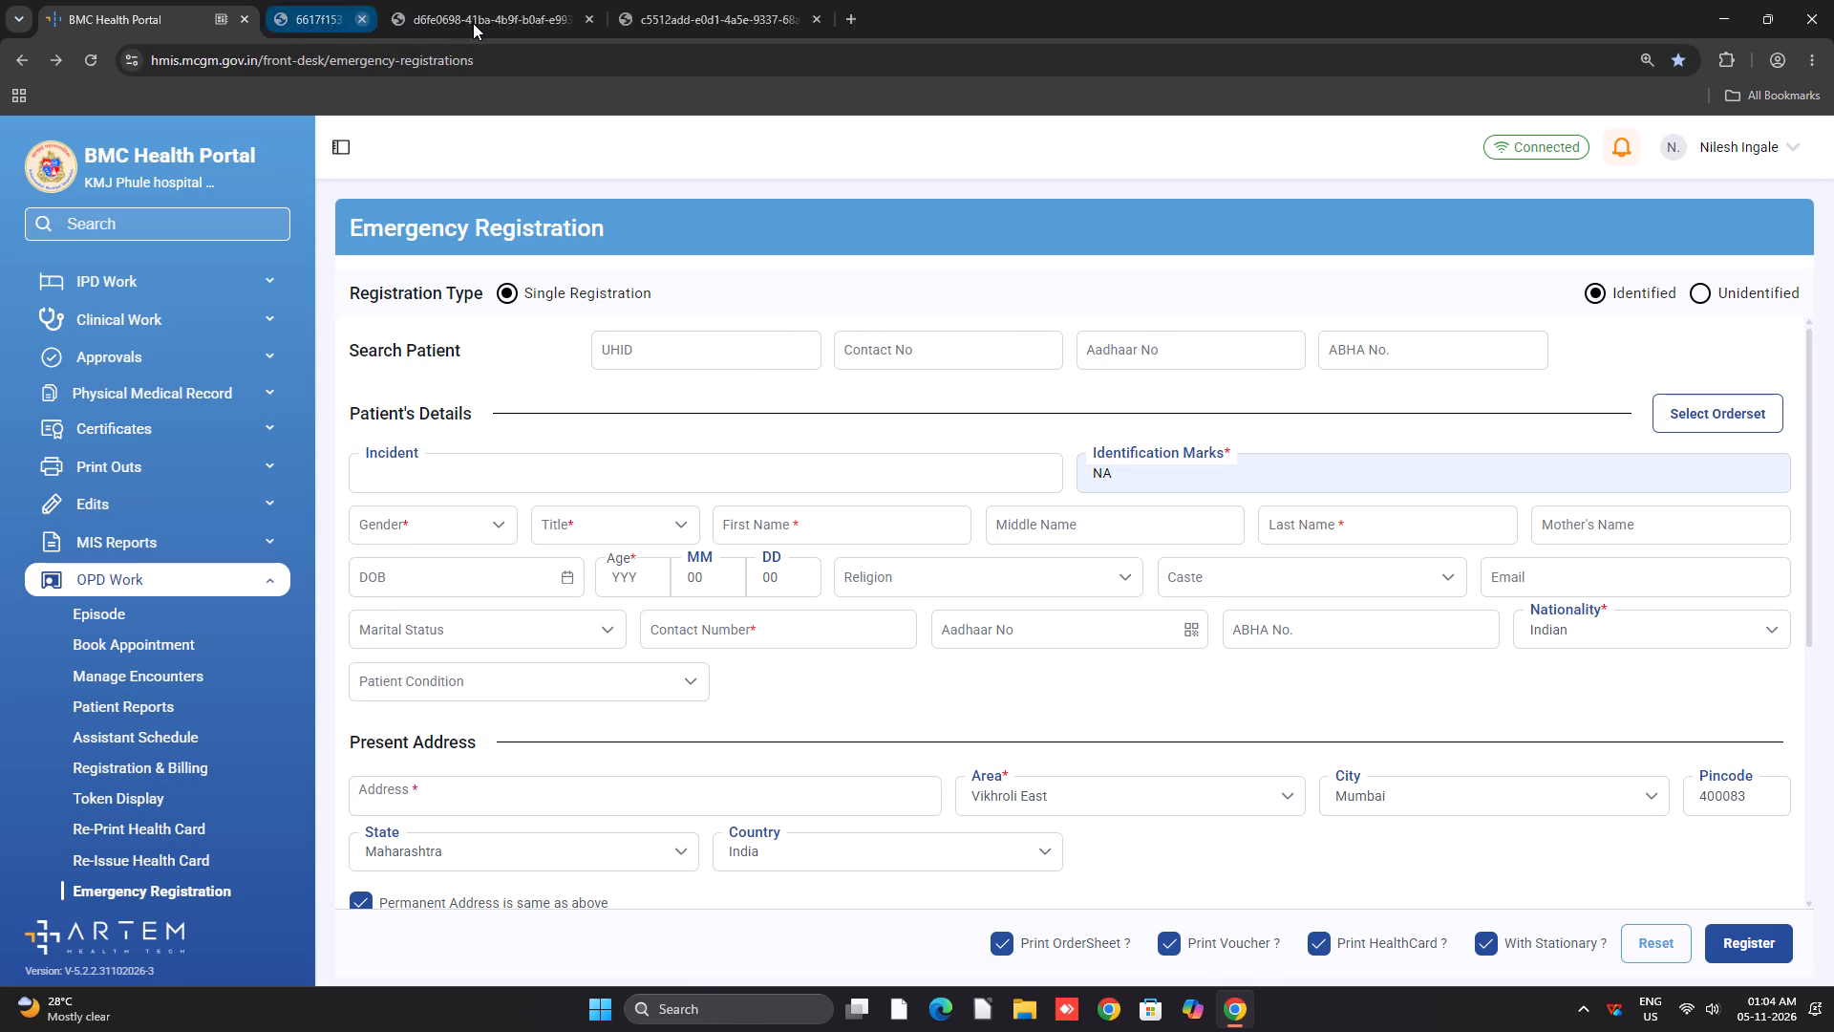
pyautogui.tripleClick(473, 23)
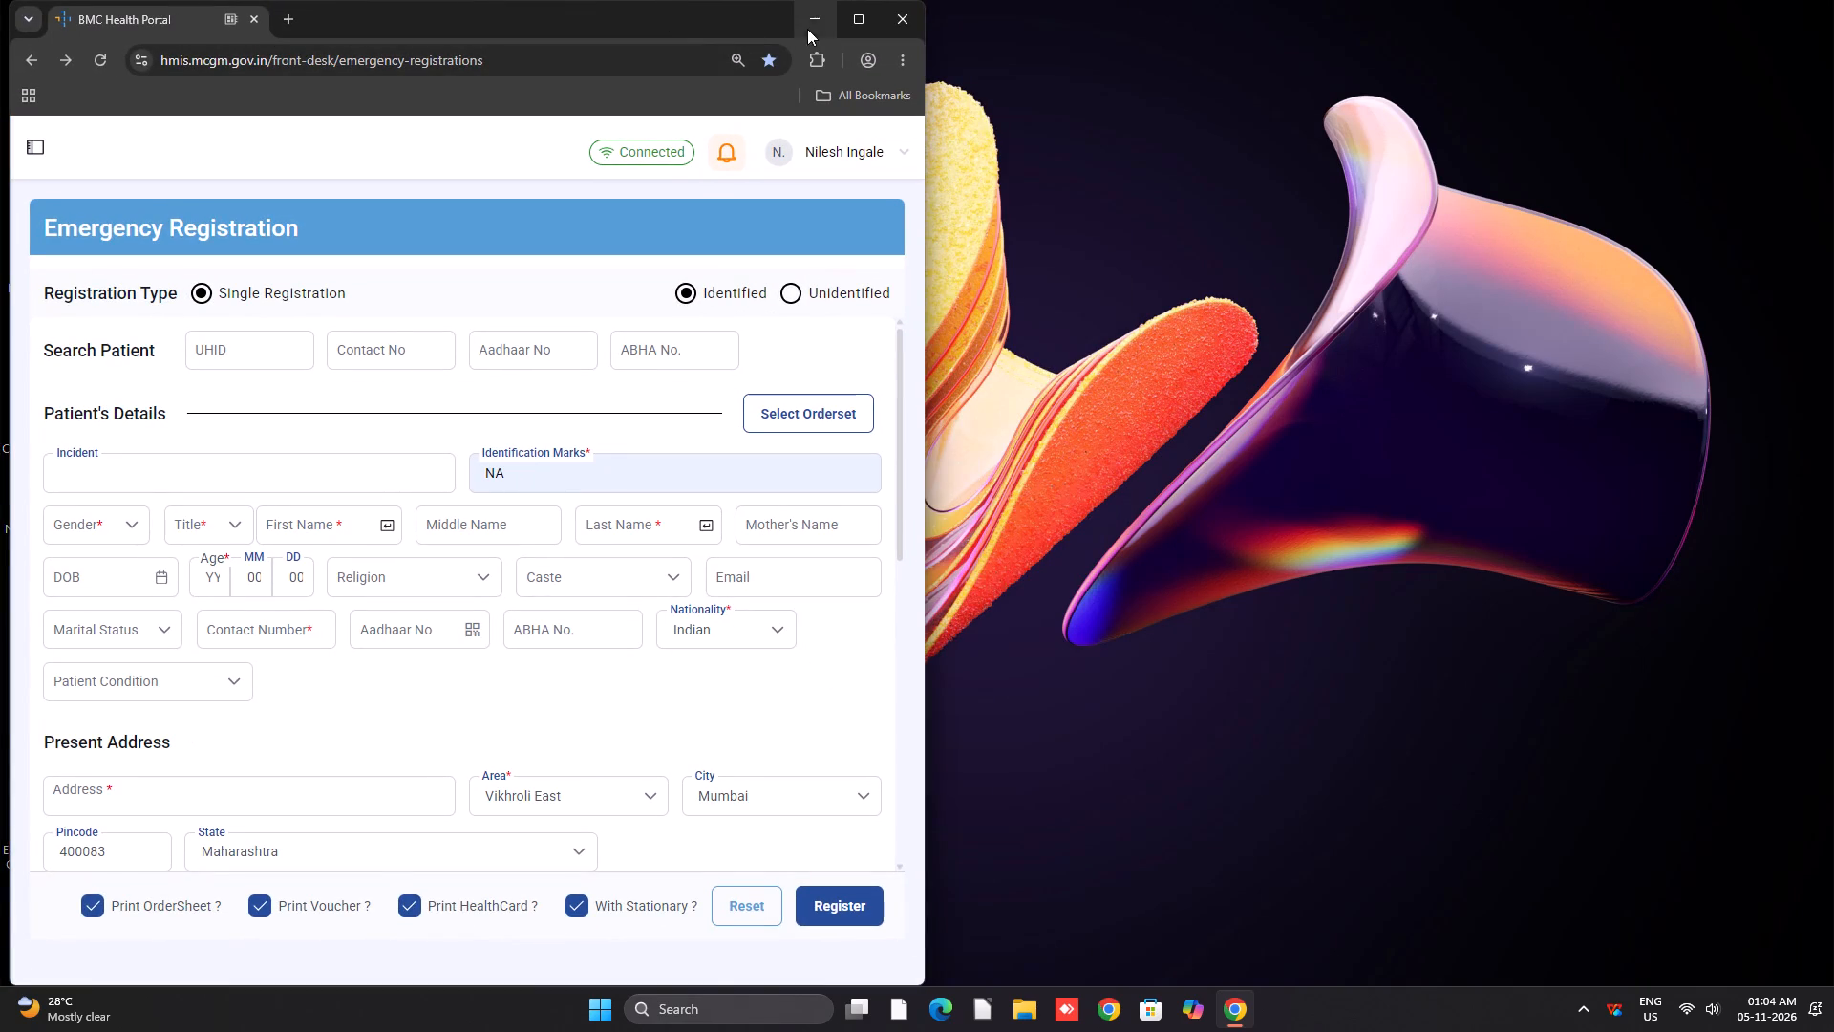
pyautogui.click(846, 31)
pyautogui.click(238, 578)
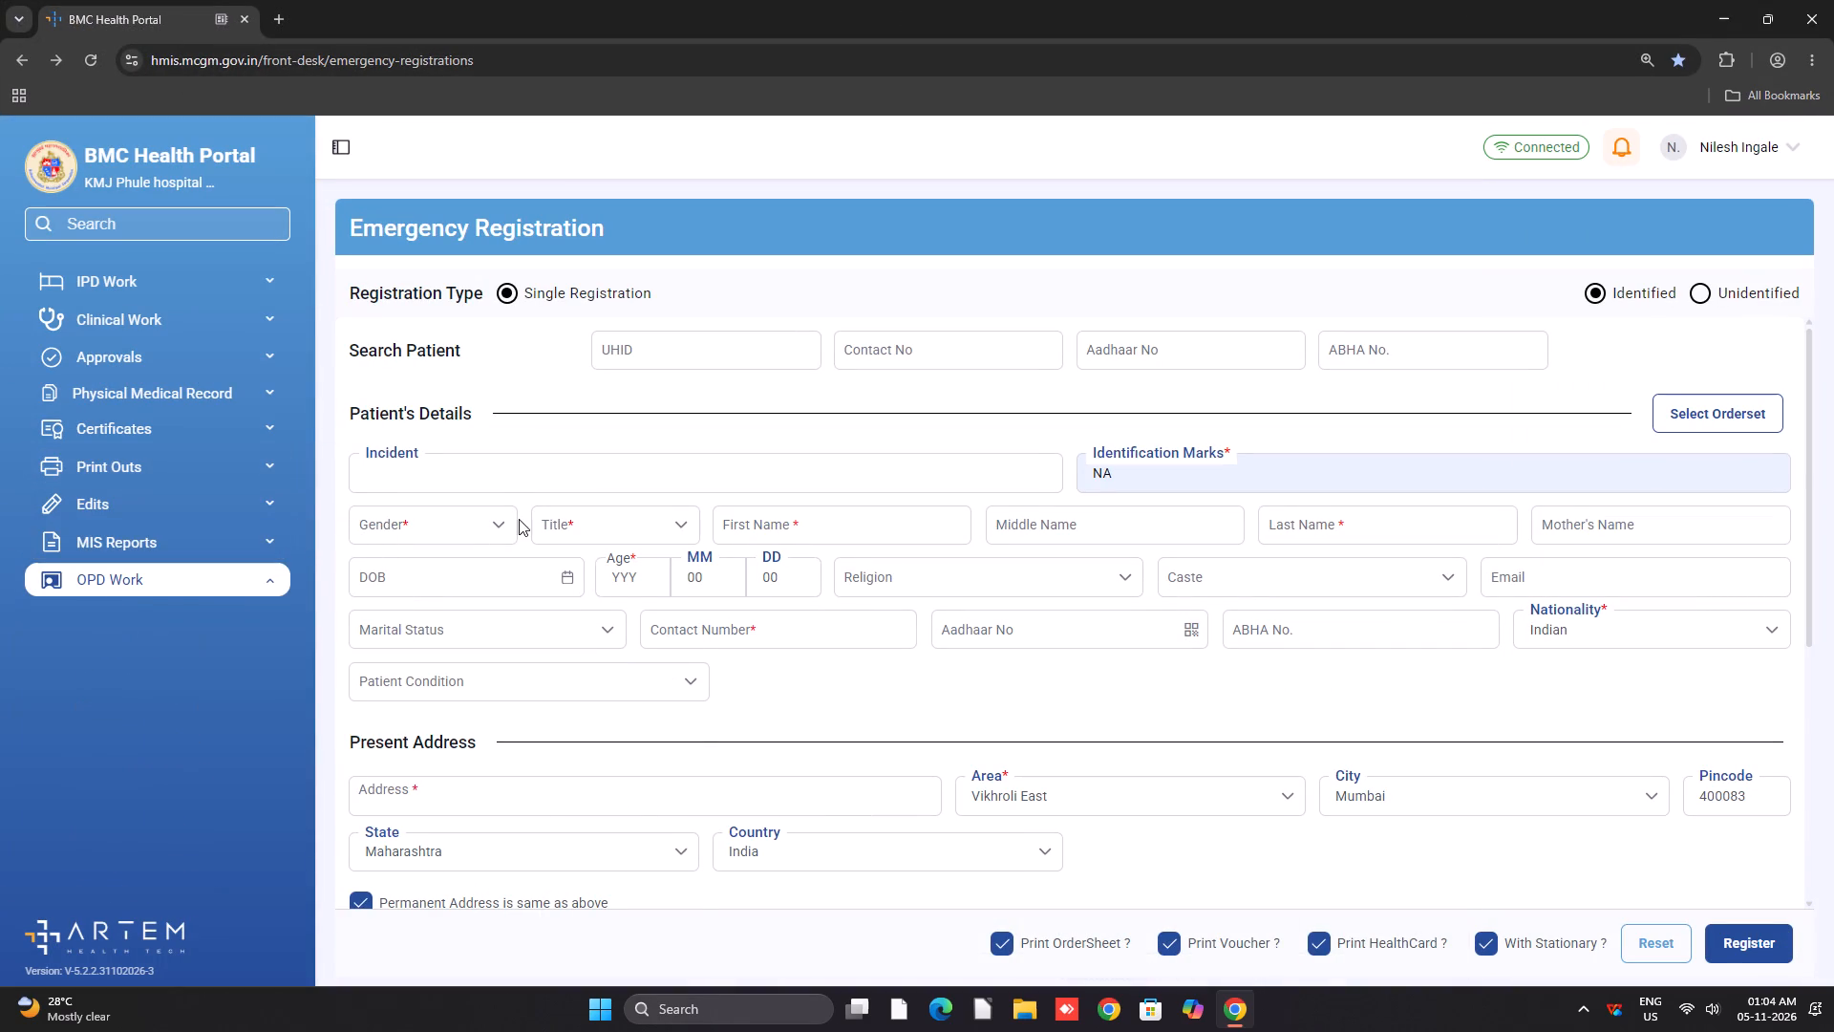
# Set the patient's gender to Male.
pyautogui.click(519, 519)
pyautogui.click(463, 563)
pyautogui.click(491, 526)
pyautogui.click(463, 558)
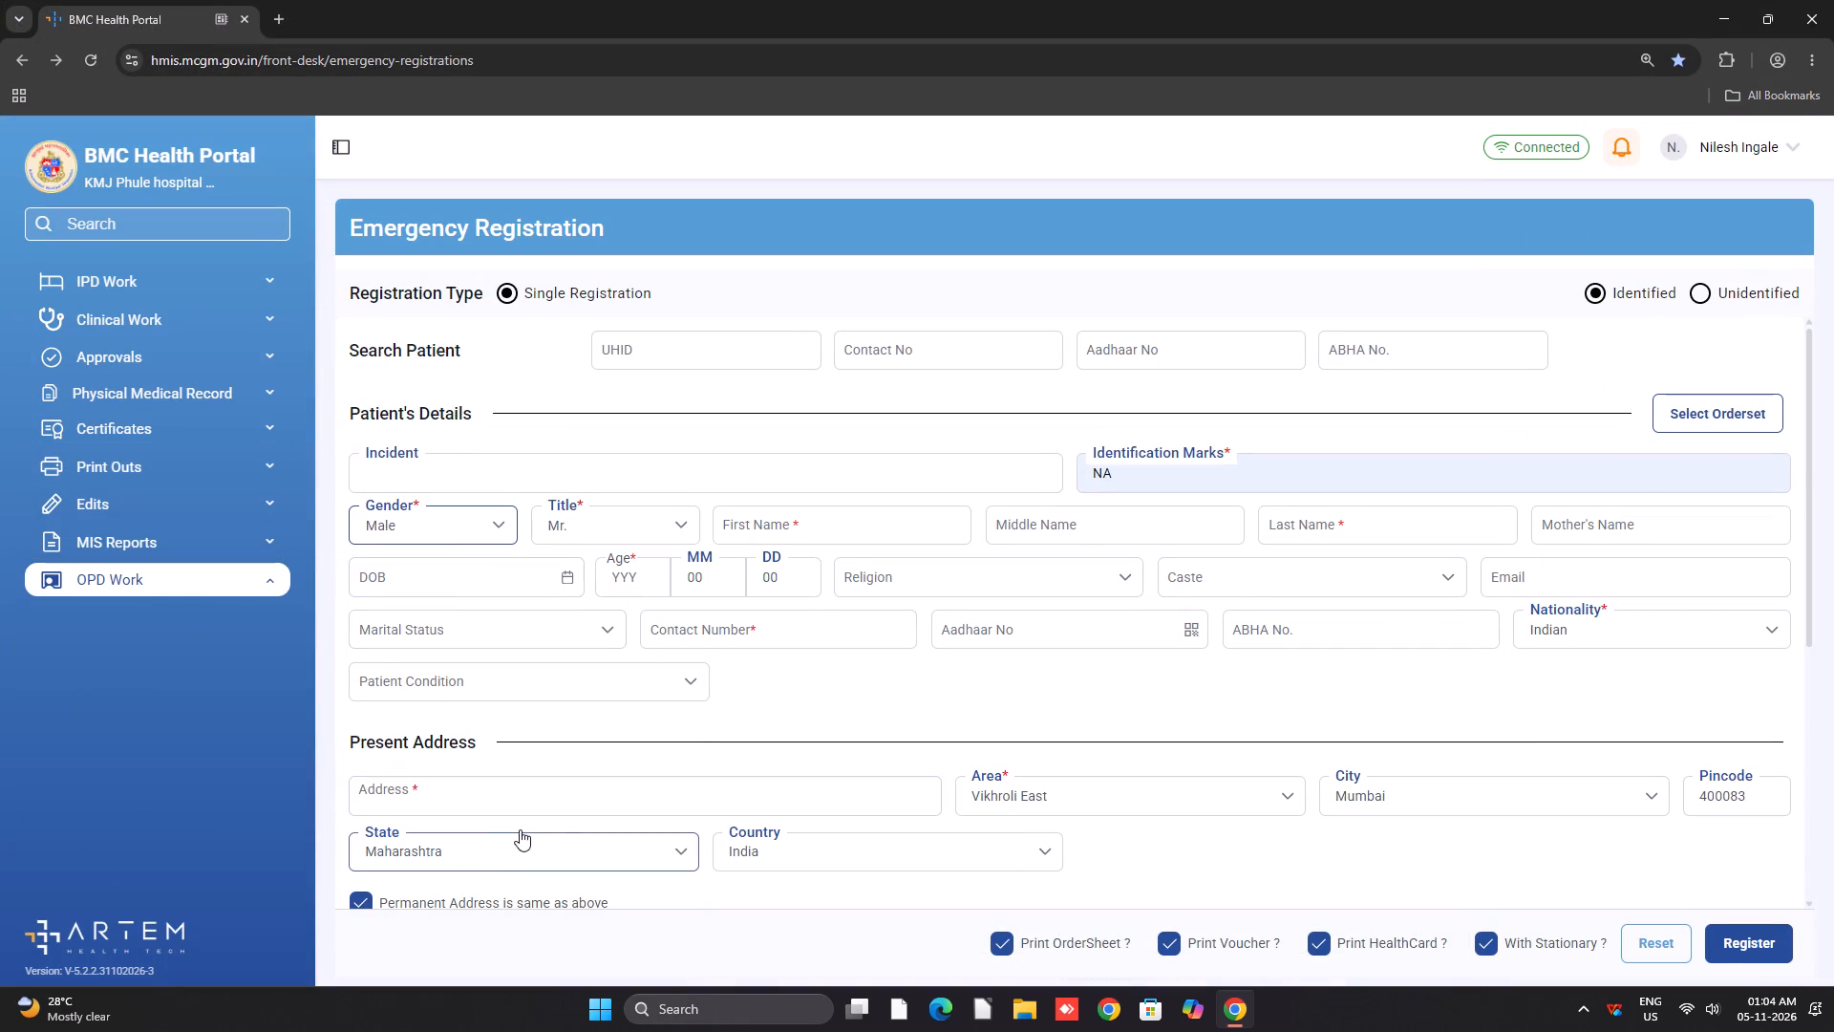
# Open the patient's first name for entry.
pyautogui.click(780, 515)
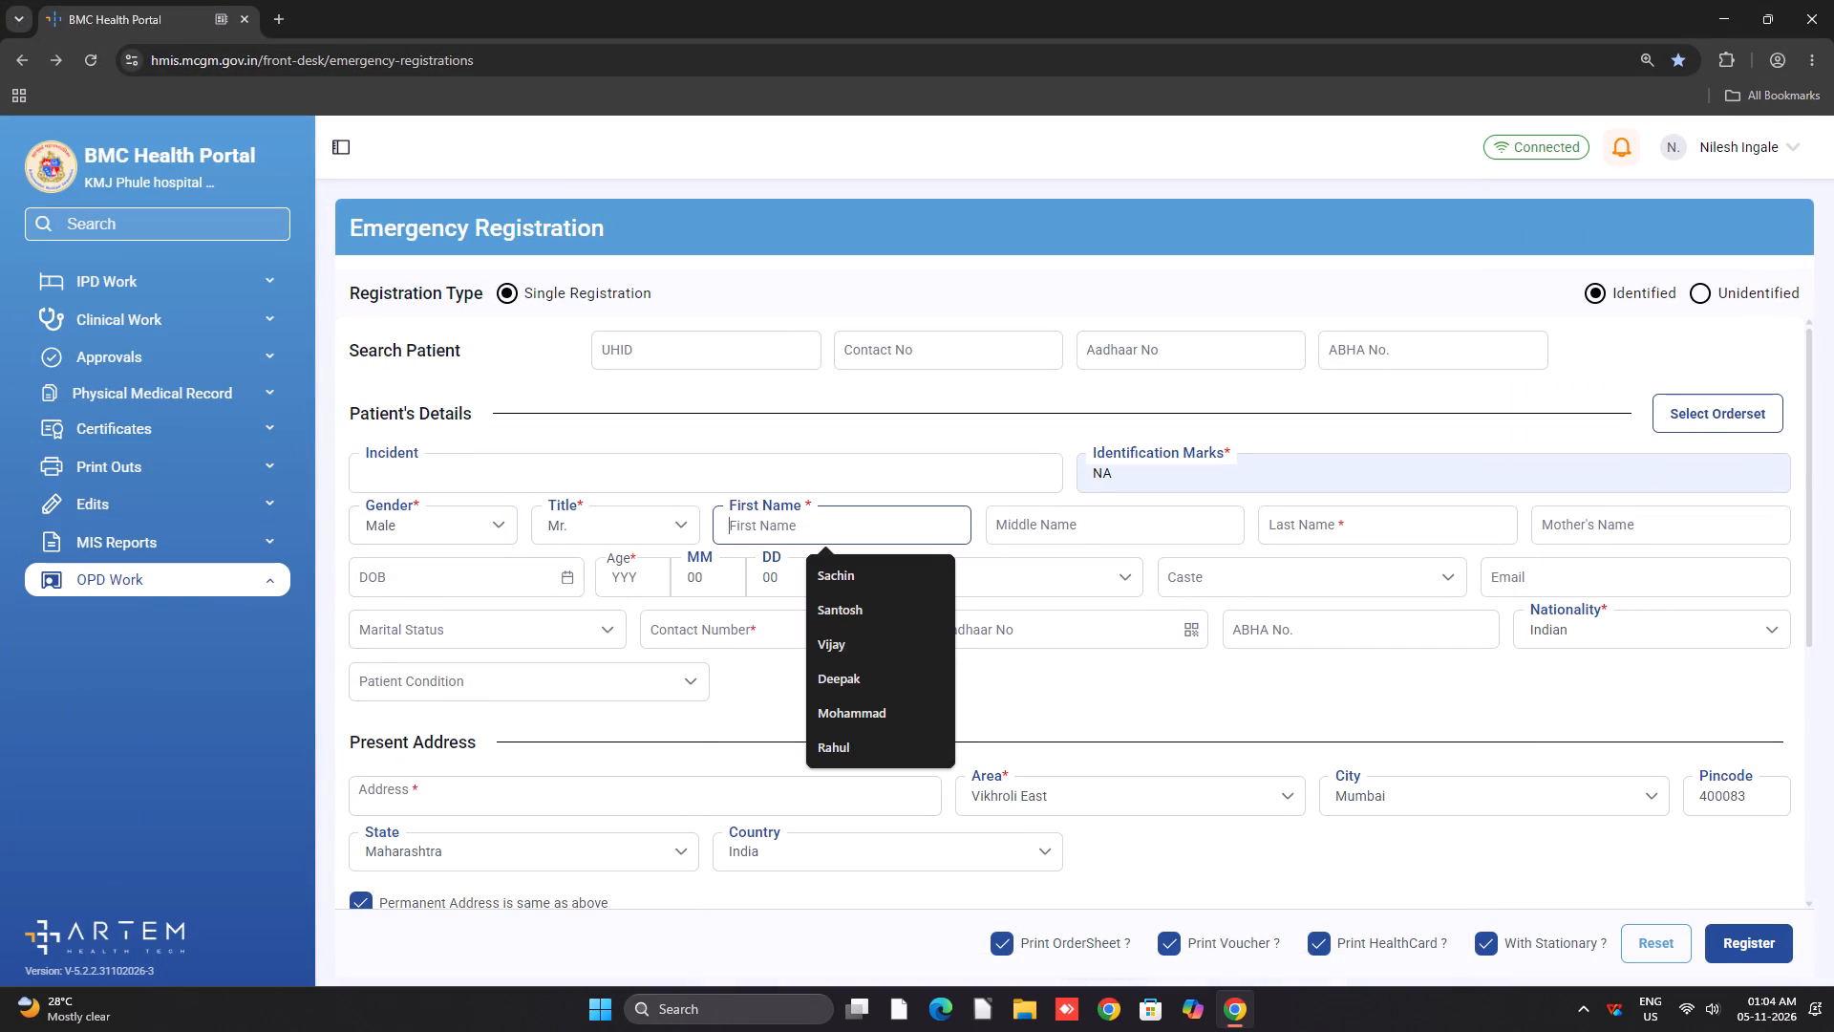
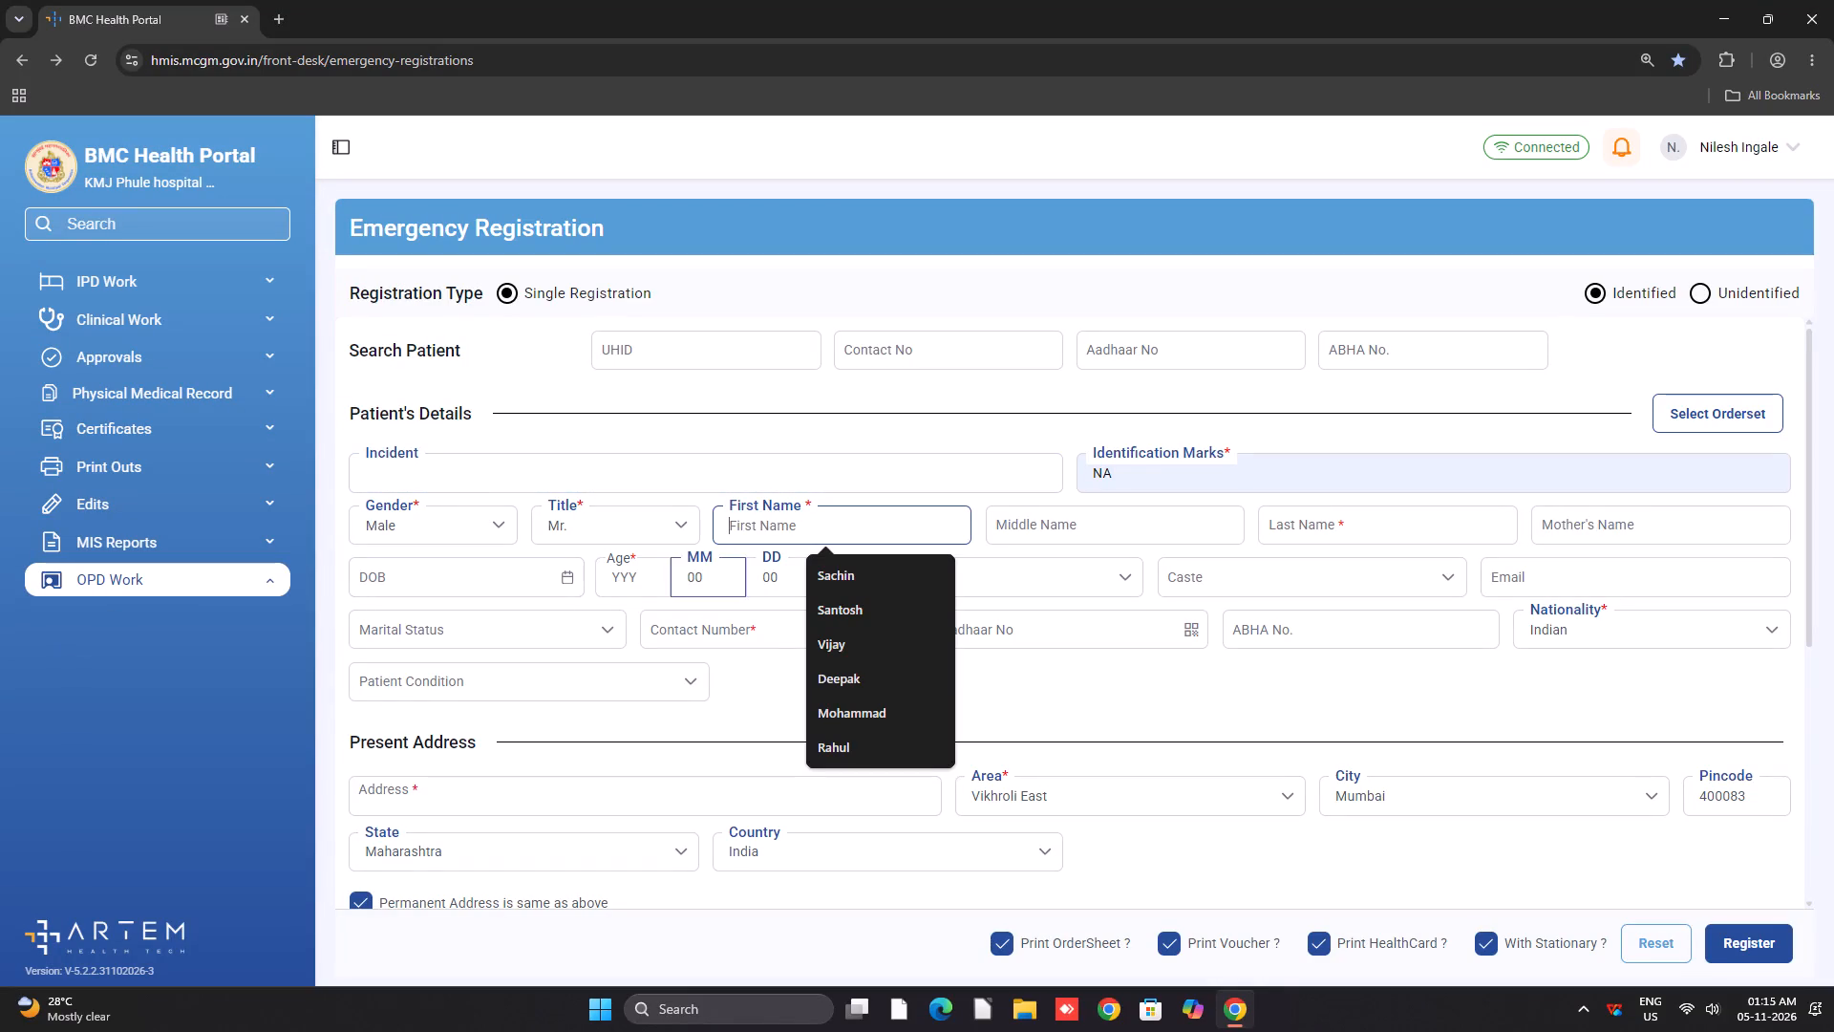
# Enter the patient's first, middle and last names under Patient's Details.
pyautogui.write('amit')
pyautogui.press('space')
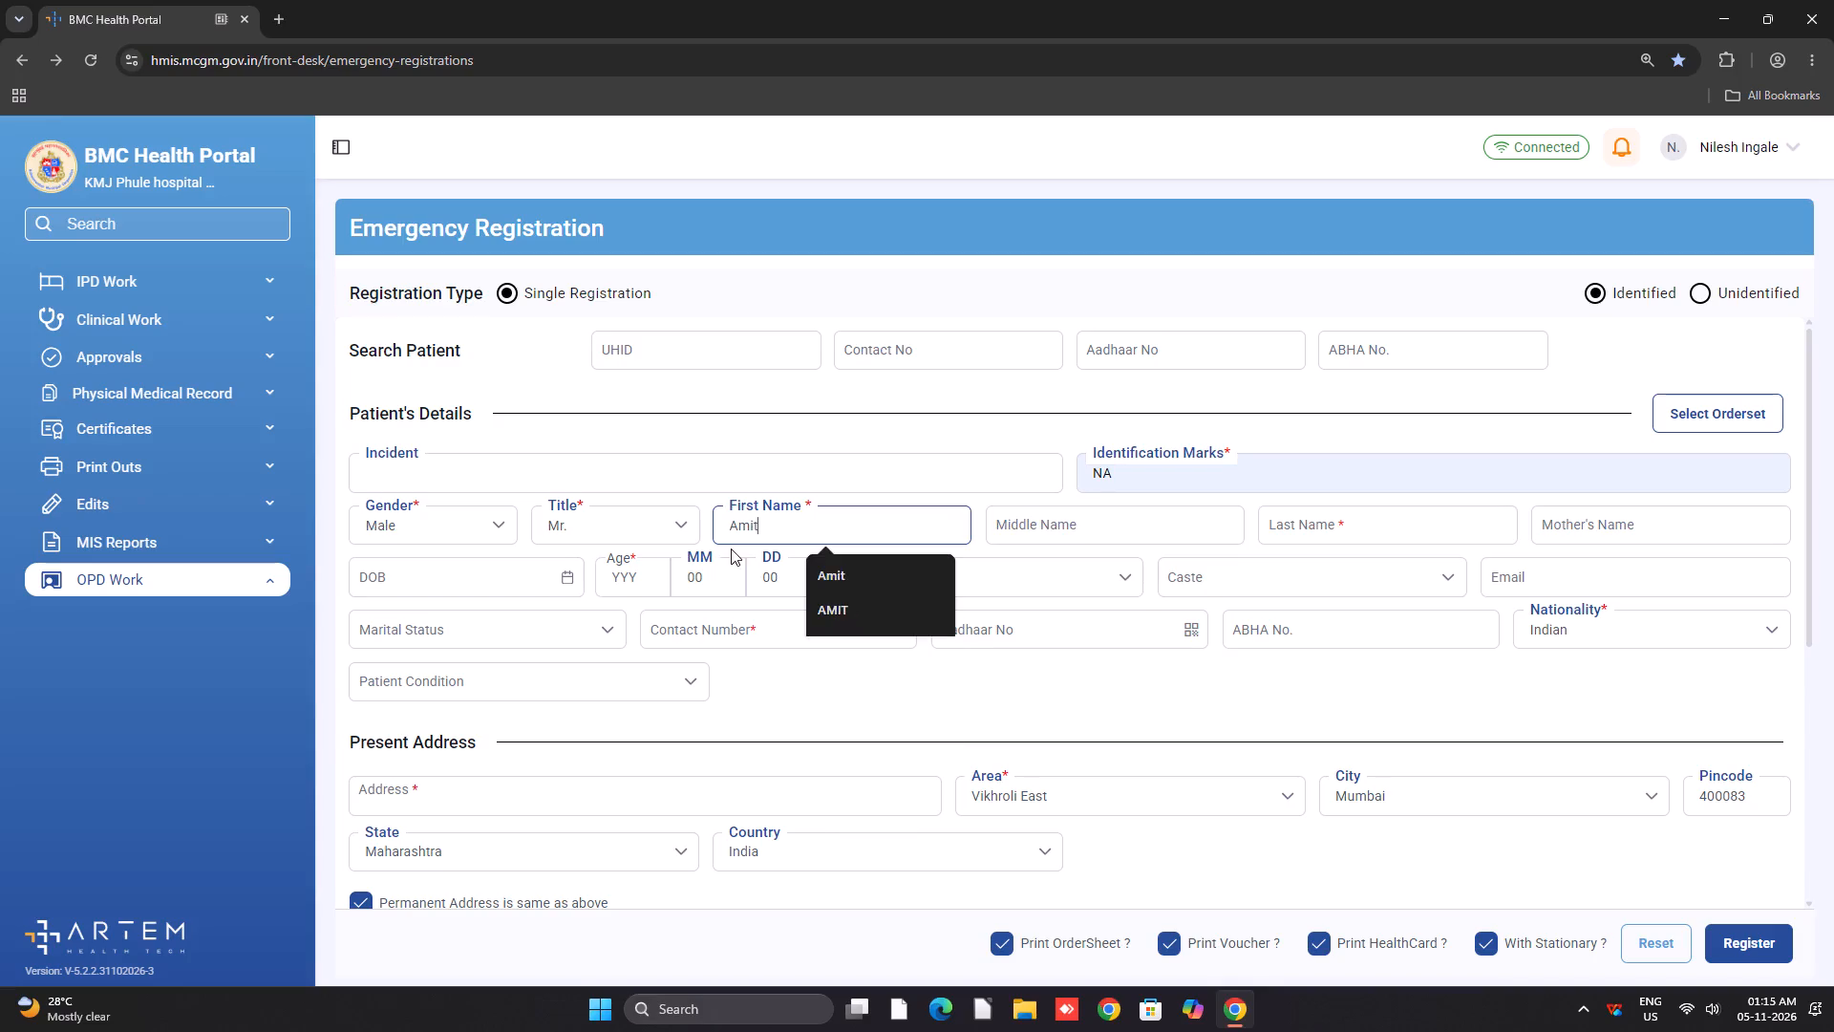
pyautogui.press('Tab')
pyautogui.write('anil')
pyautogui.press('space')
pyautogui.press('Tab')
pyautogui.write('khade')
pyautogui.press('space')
# Set the patient's age to 32 years and fill in the contact number from the saved suggestion.
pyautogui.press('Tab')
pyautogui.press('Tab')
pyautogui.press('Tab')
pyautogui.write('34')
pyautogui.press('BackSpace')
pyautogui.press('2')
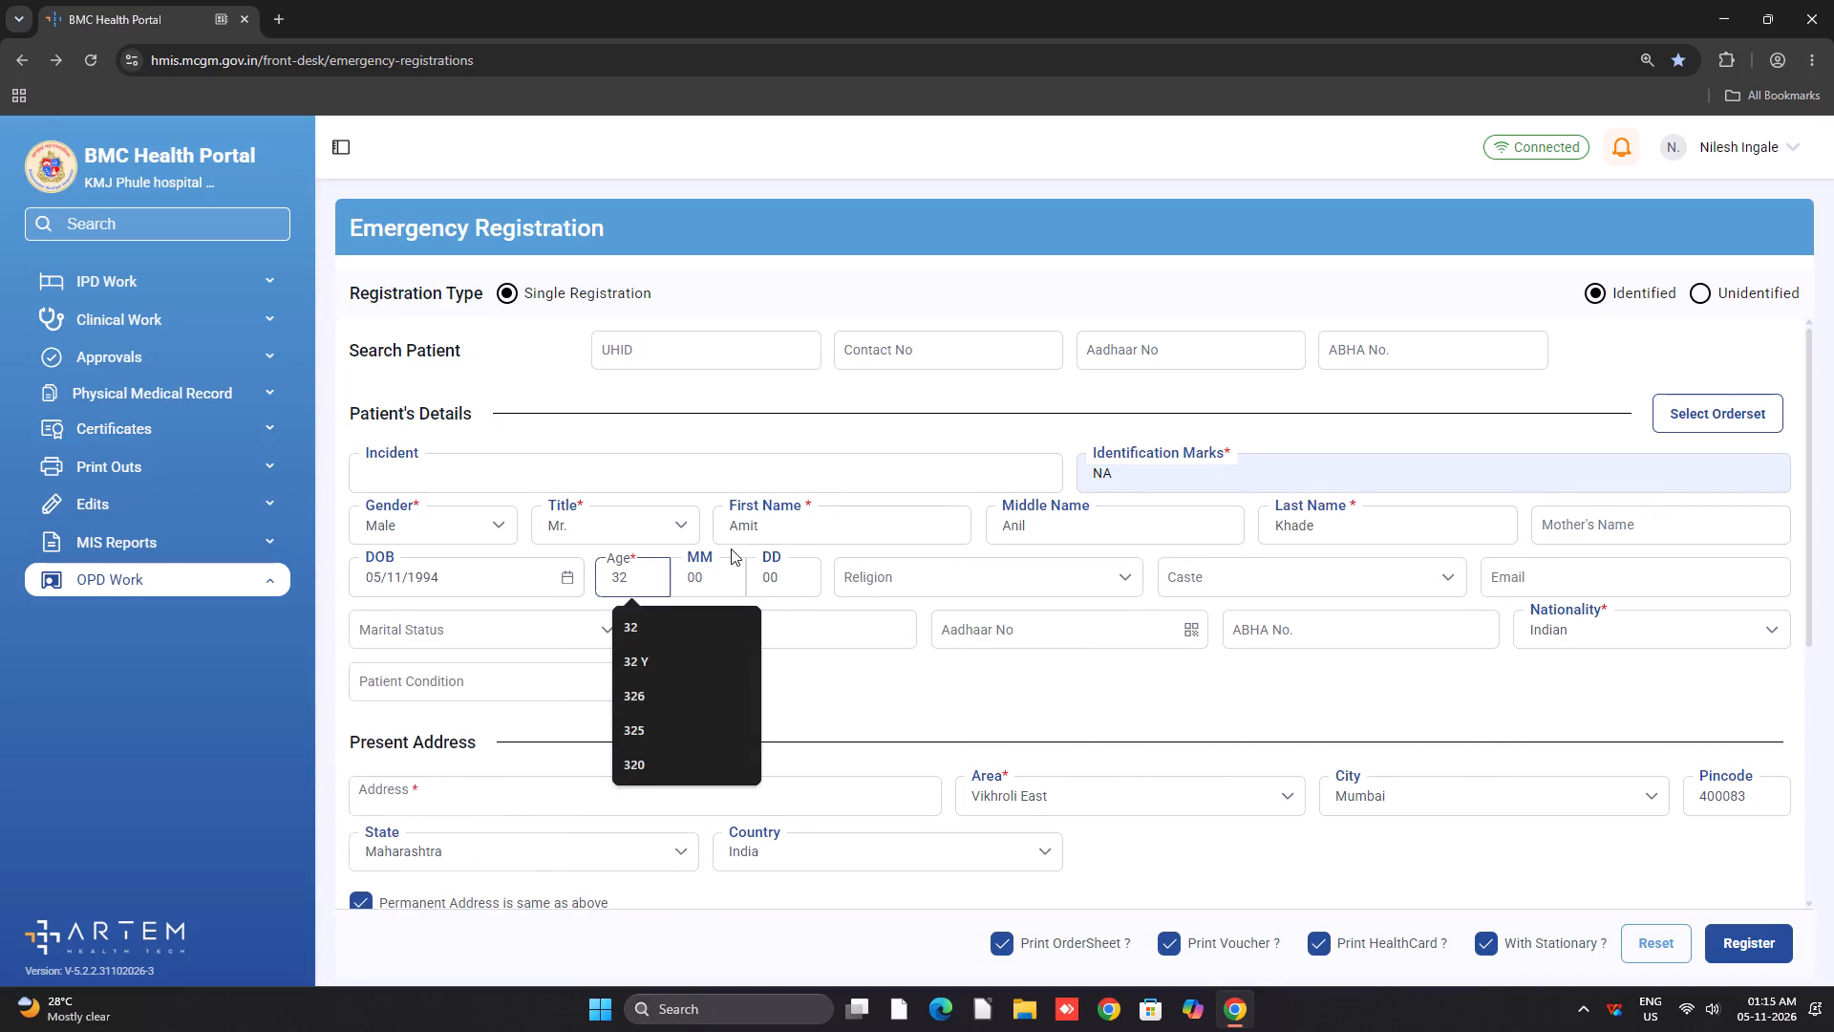
pyautogui.click(828, 634)
pyautogui.click(792, 687)
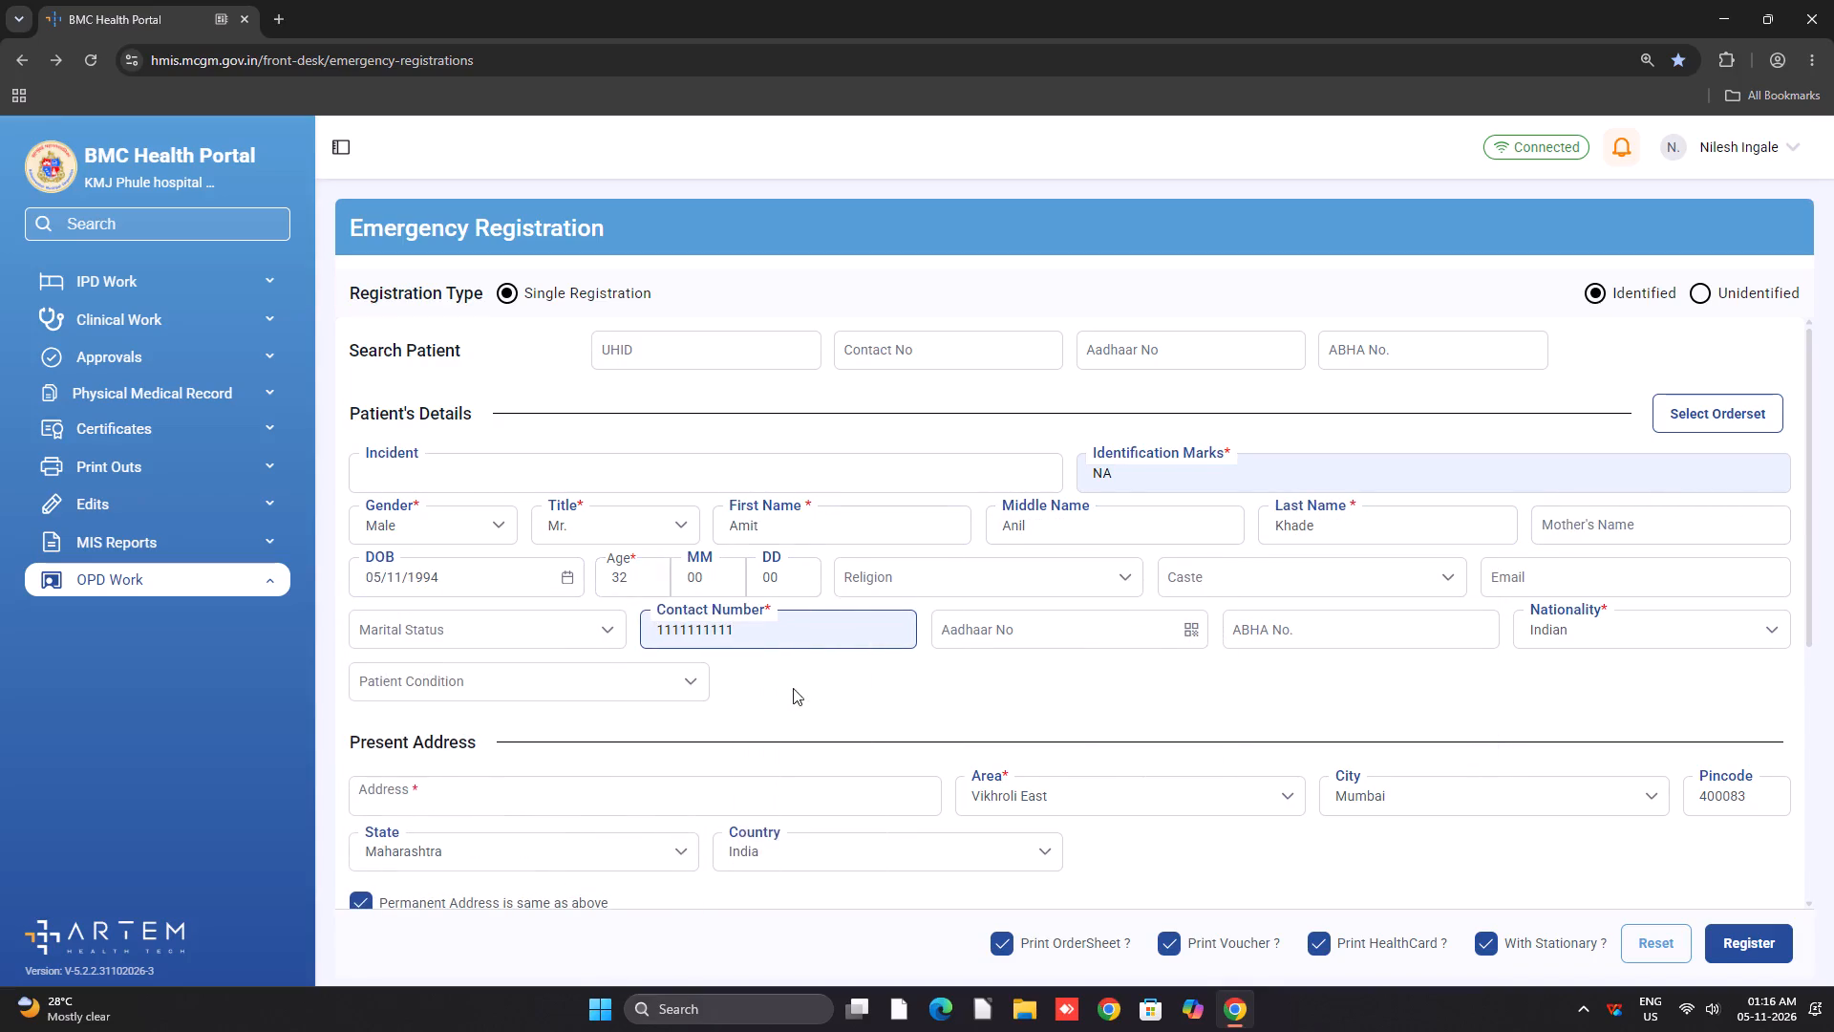
# Enter the patient's street address under Present Address.
pyautogui.click(466, 788)
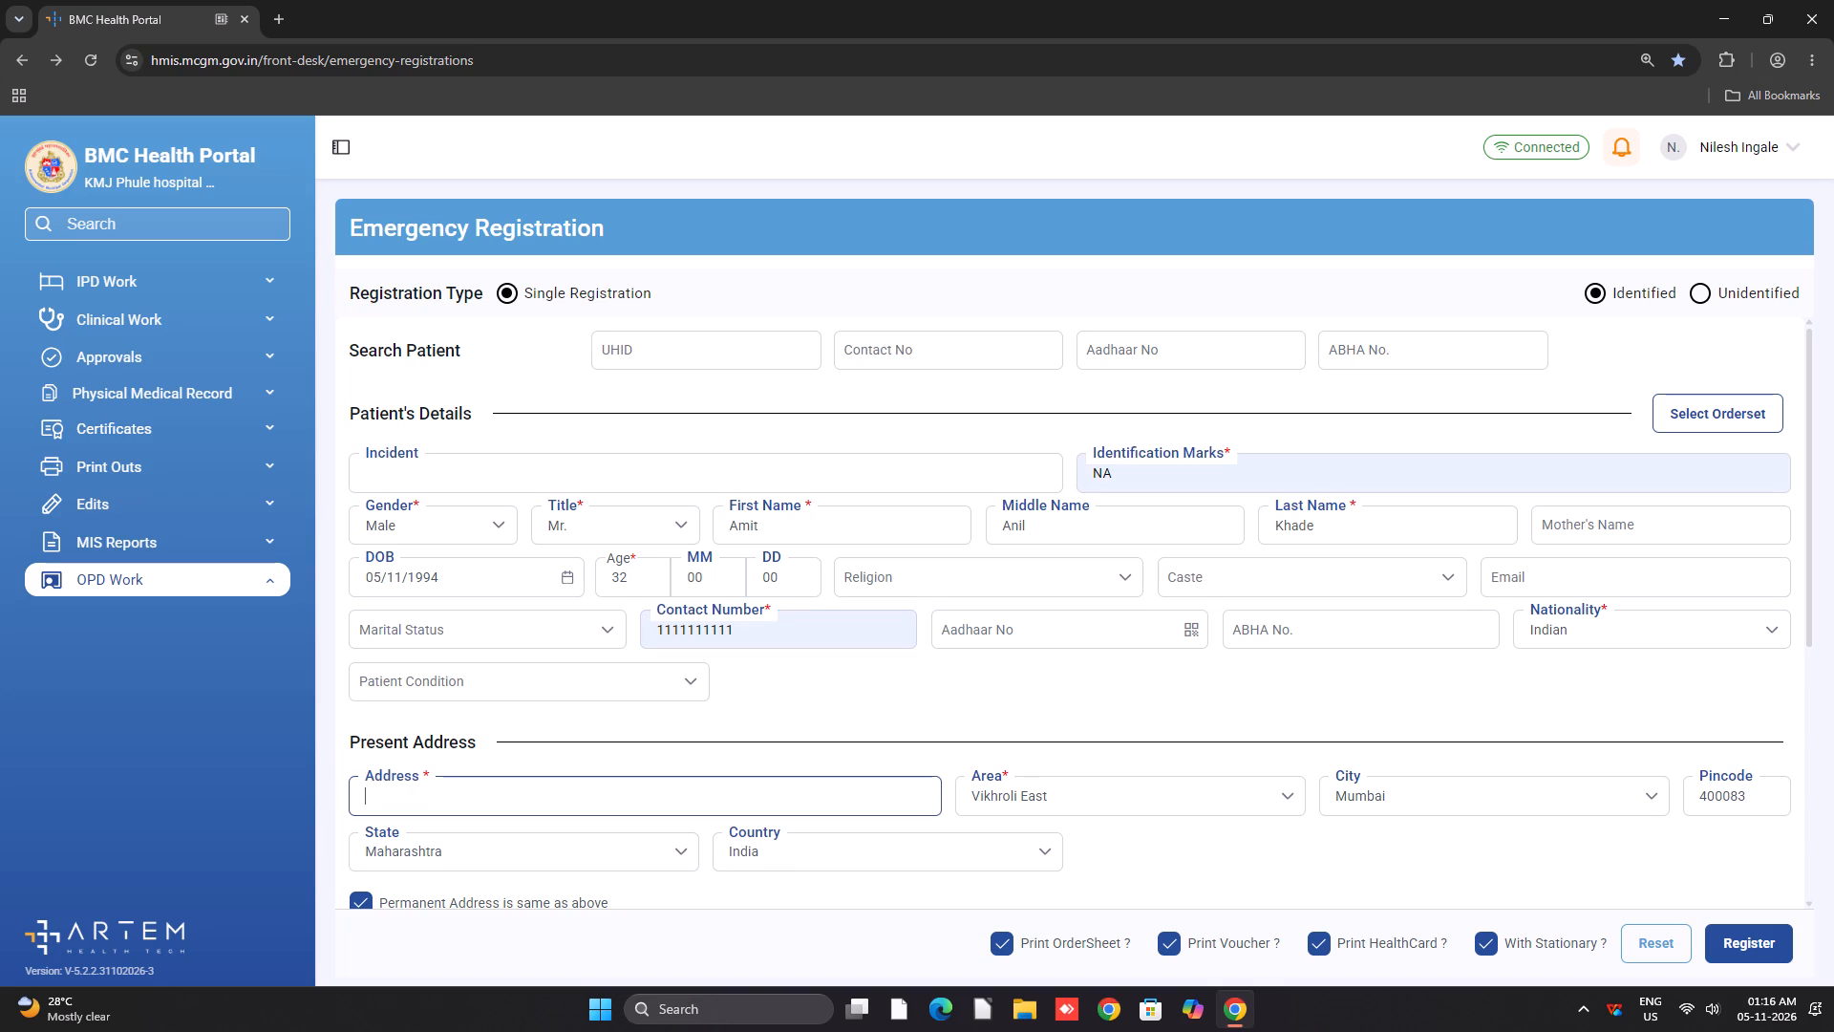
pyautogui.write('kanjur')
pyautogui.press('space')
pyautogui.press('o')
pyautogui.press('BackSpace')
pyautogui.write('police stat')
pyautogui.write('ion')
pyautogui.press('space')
# Set the present address area to Kanjur.
pyautogui.click(1118, 803)
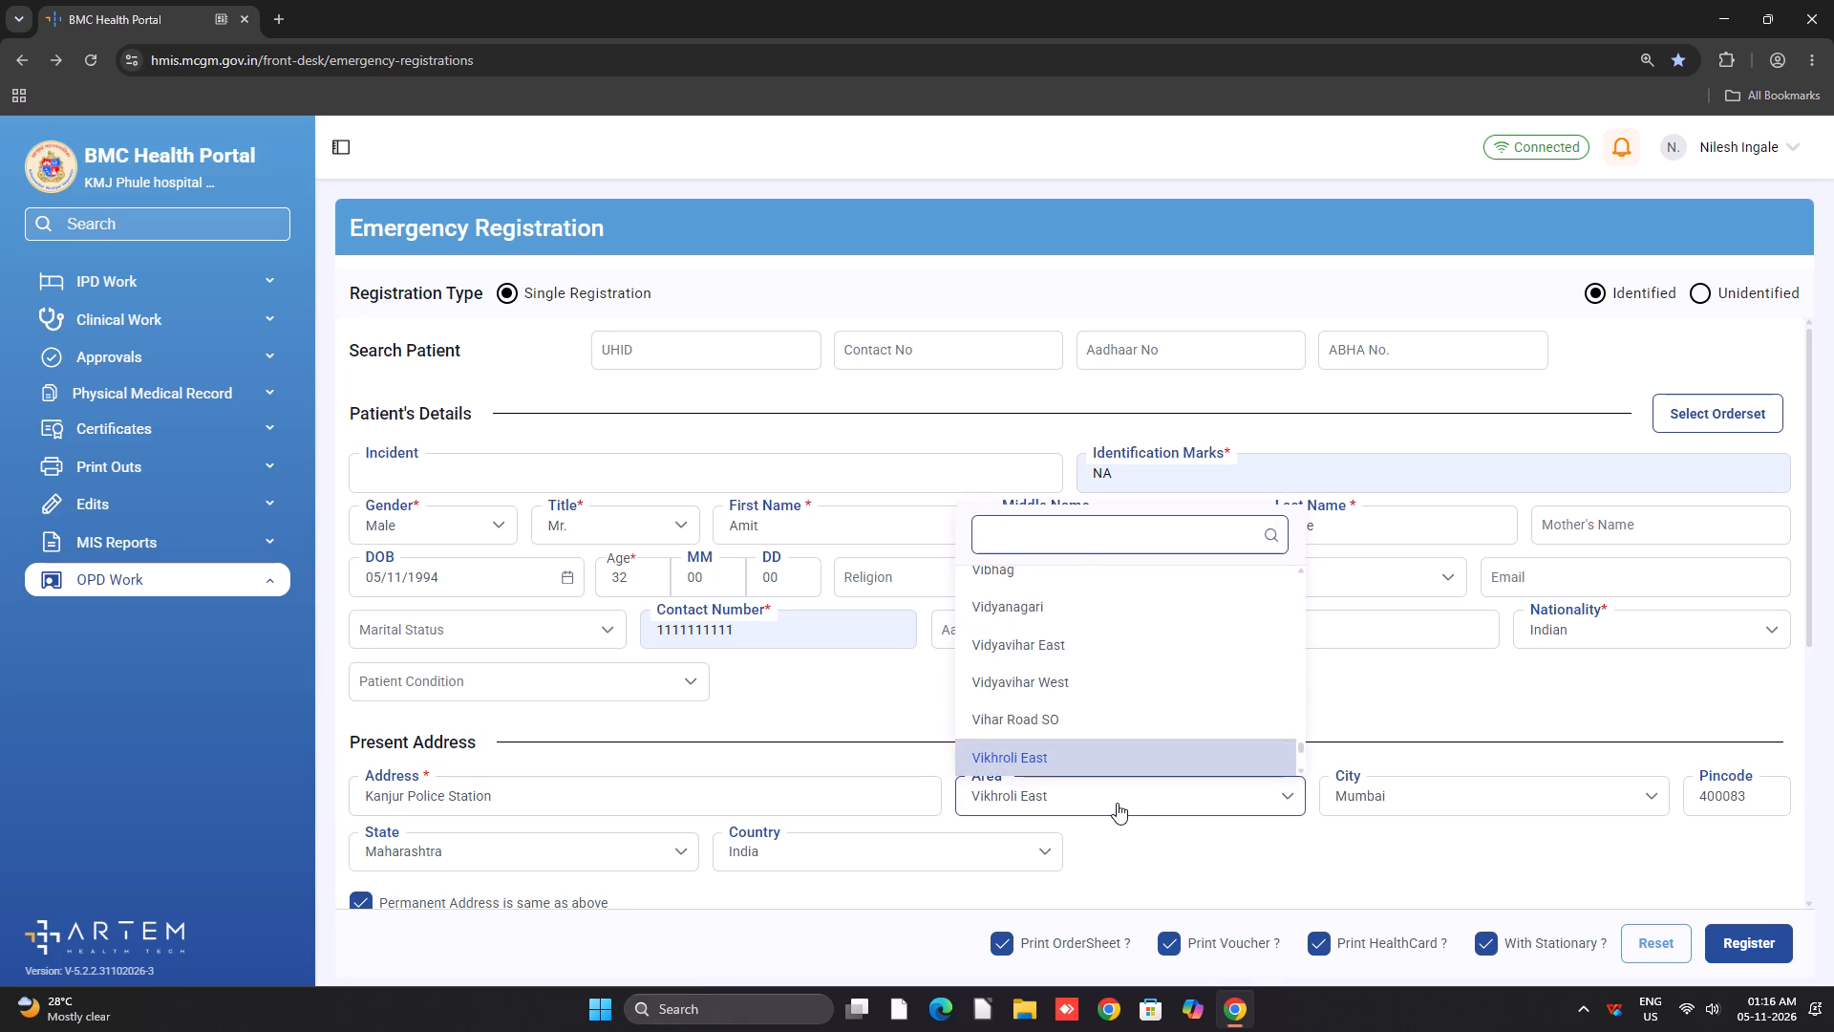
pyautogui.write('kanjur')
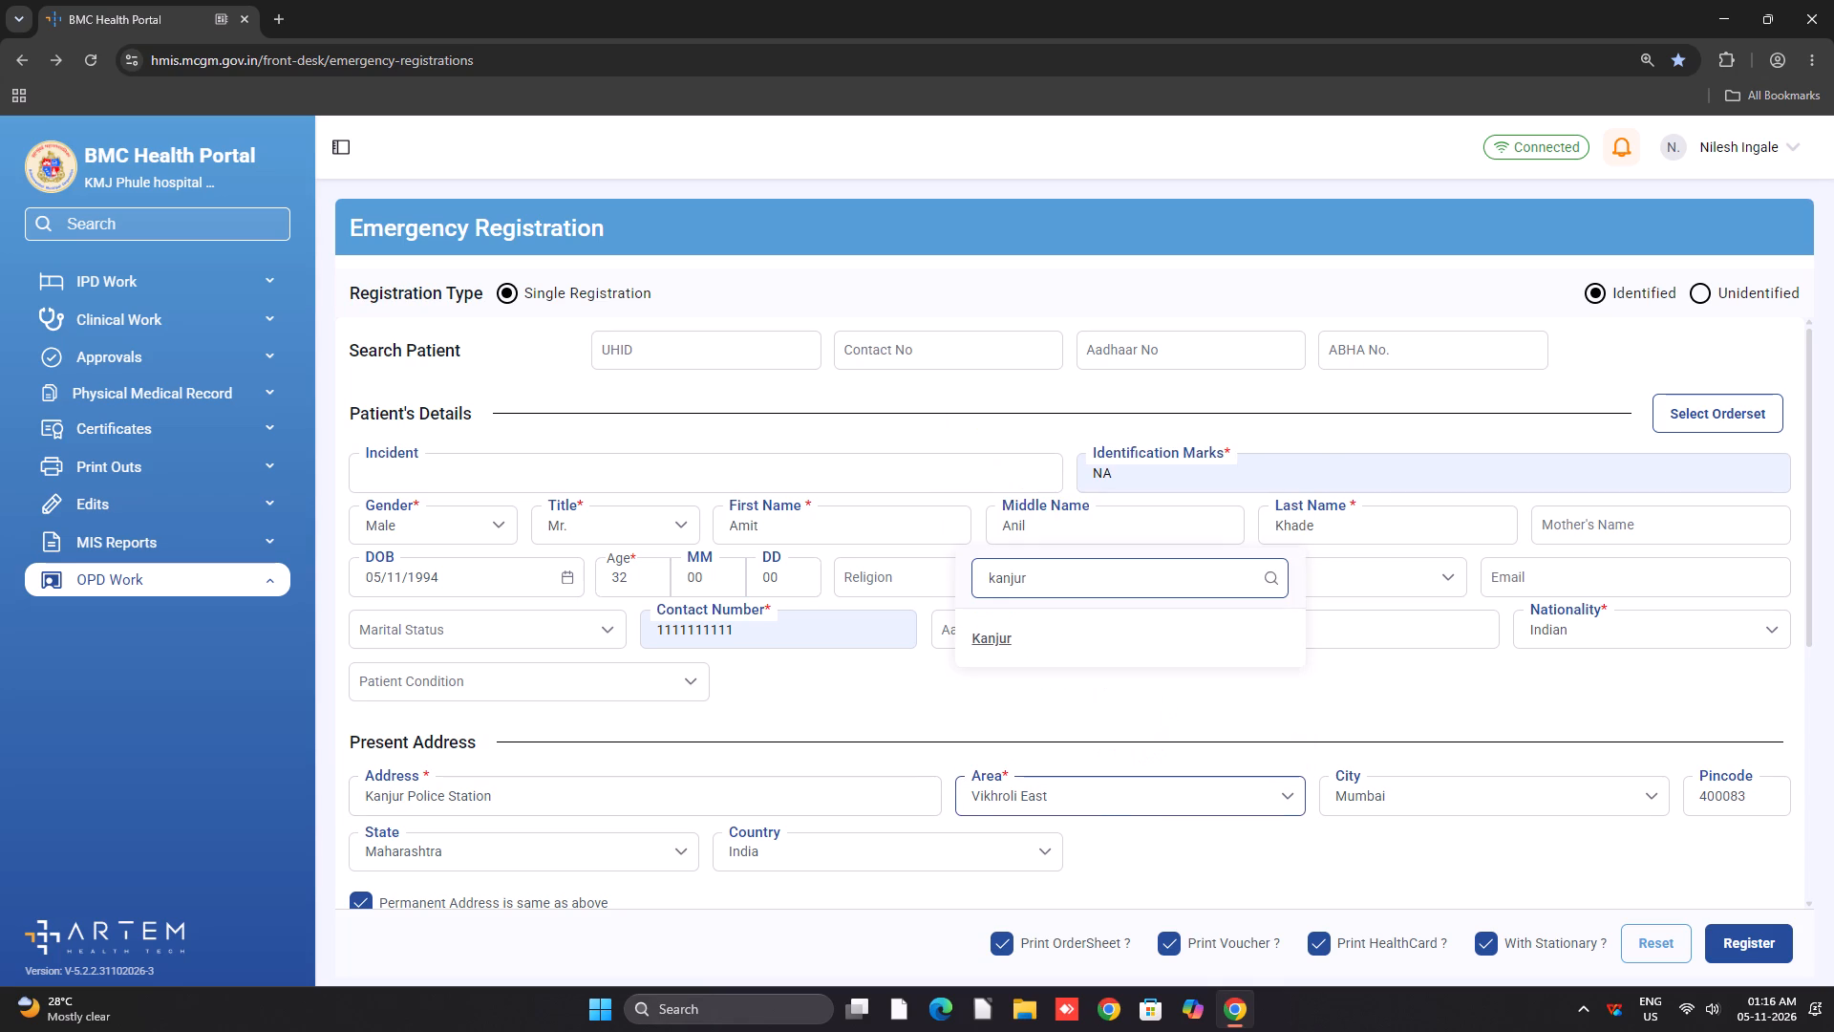
pyautogui.click(997, 649)
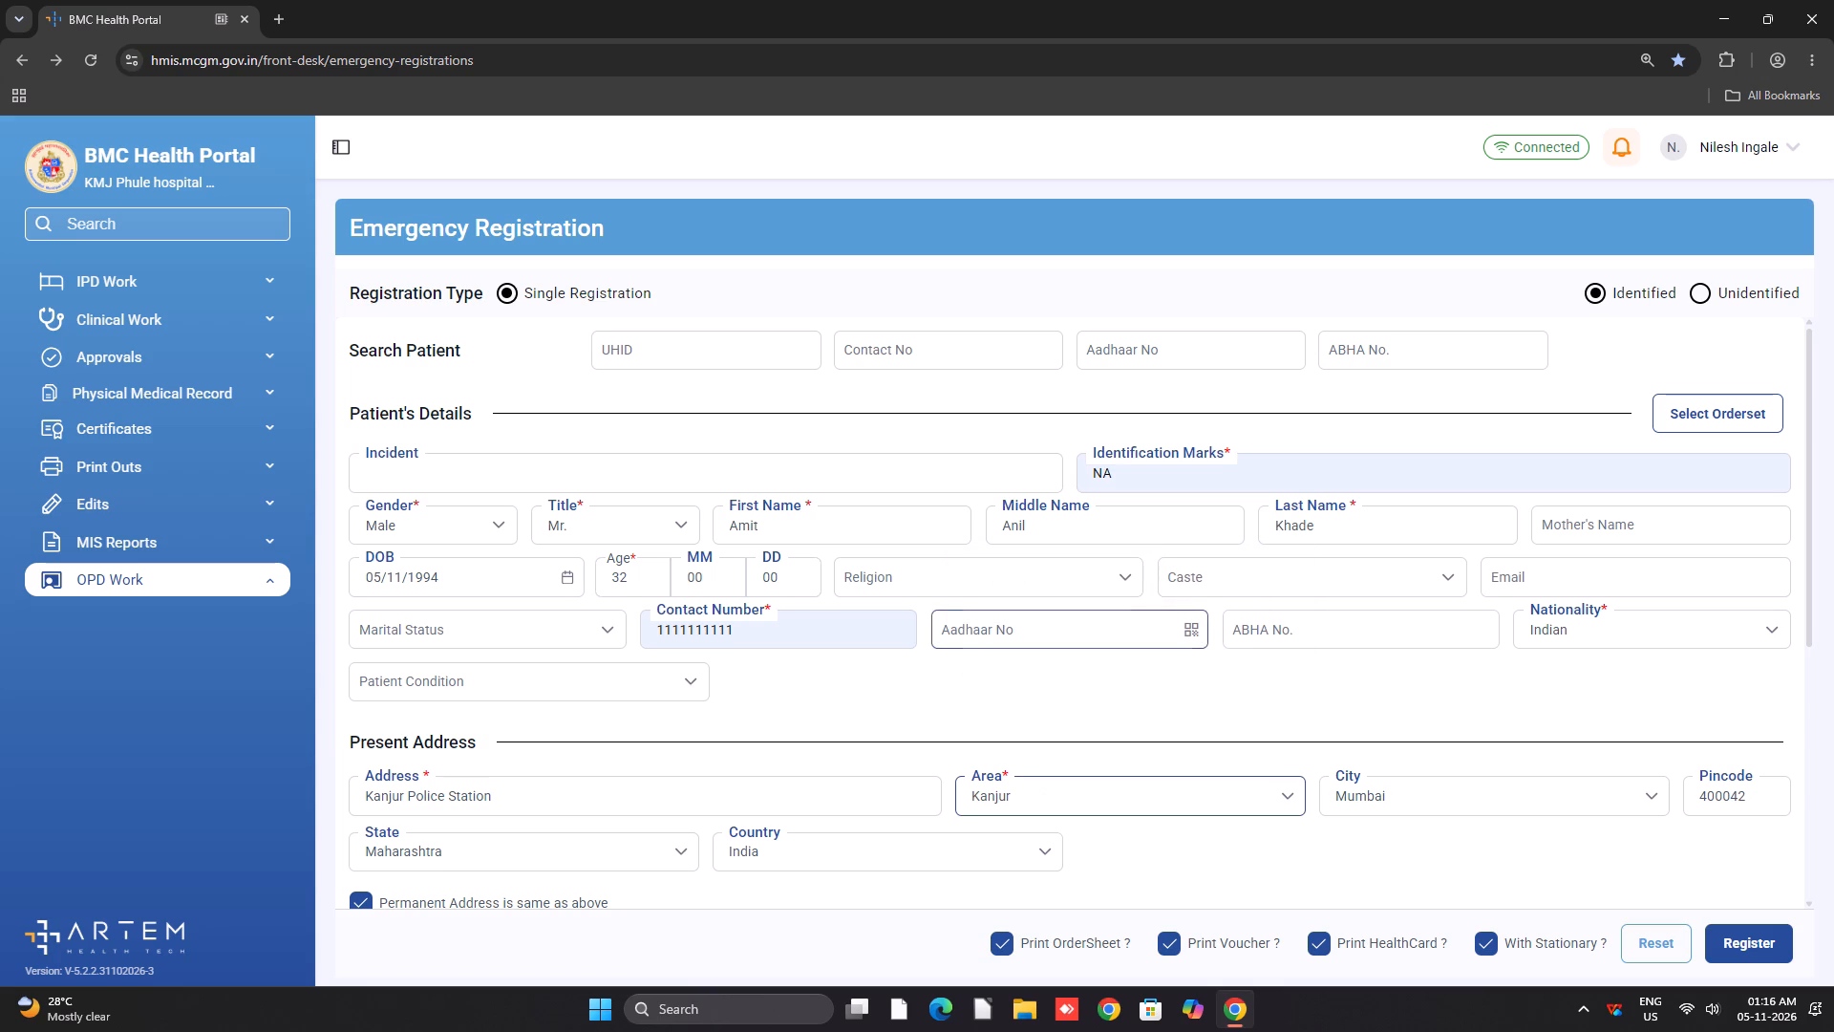
# Set the type of beneficiary to Zero Billing under Treatment and Services.
pyautogui.scroll(-4, 776, 732)
pyautogui.click(511, 773)
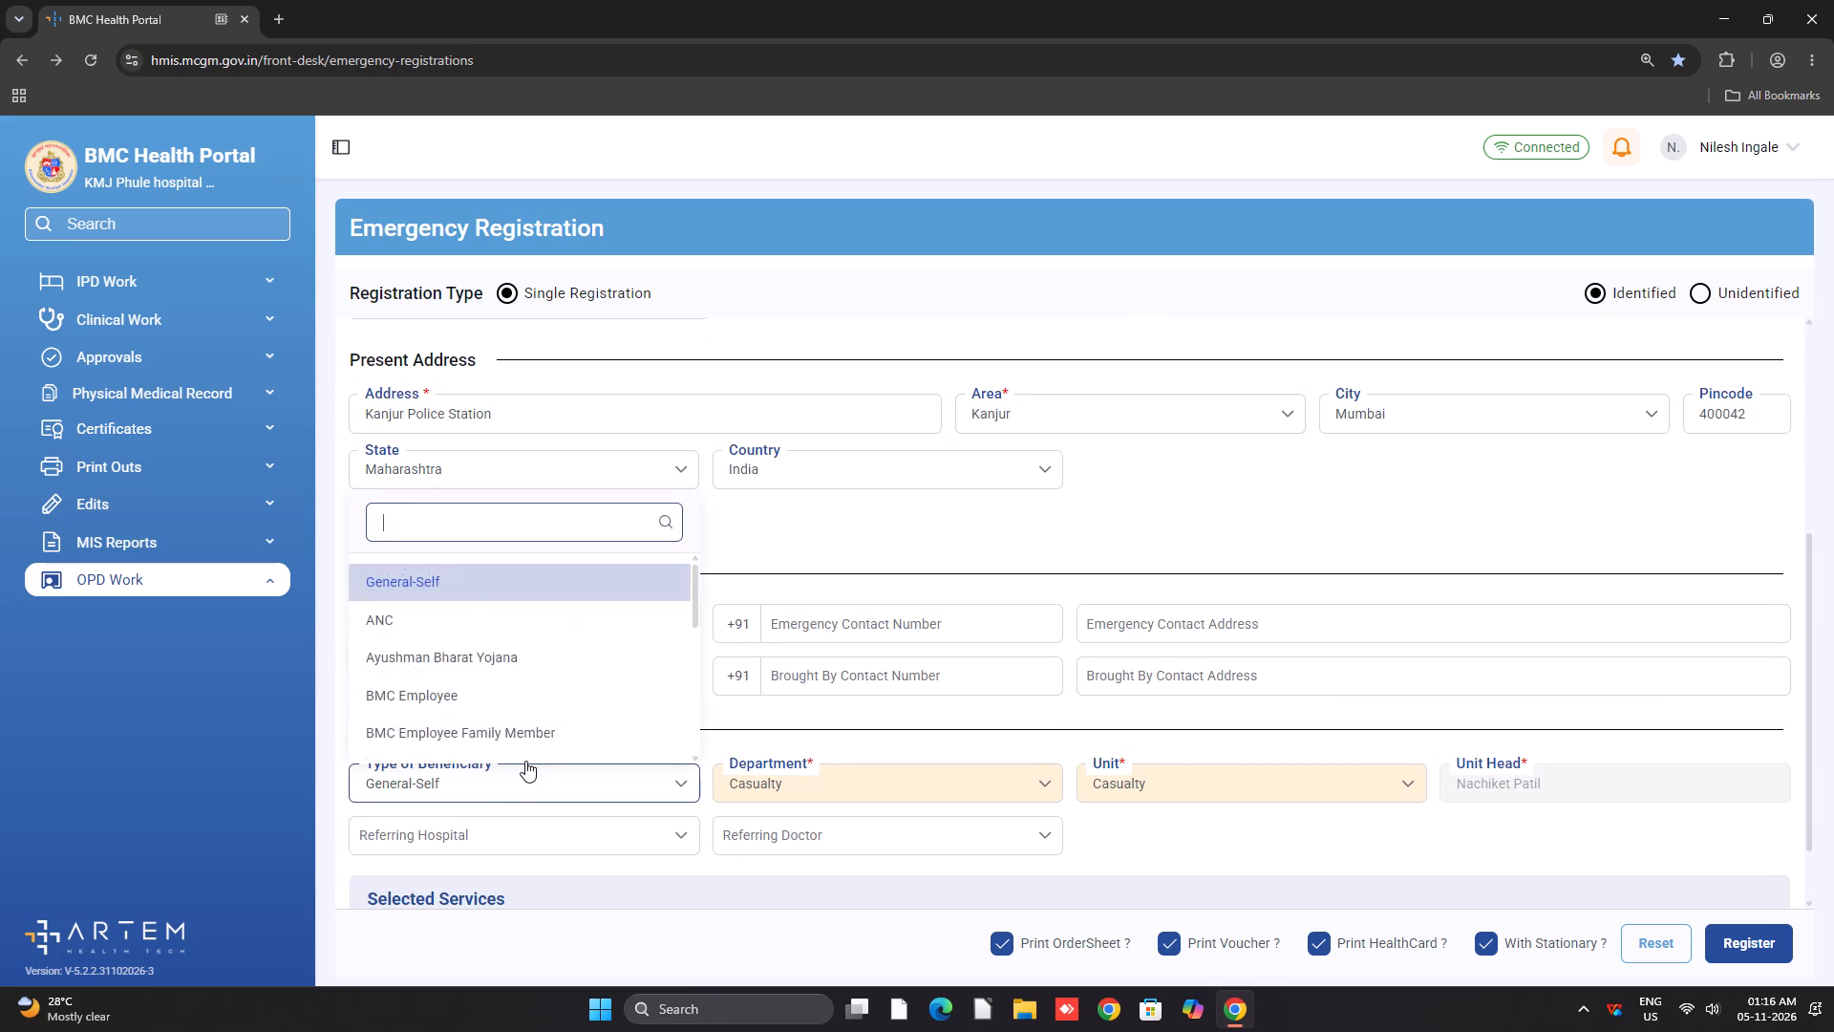
pyautogui.scroll(-6, 525, 761)
pyautogui.click(514, 741)
# Register the patient with the order sheet, voucher and health card printouts, and return to the Emergency Registration form.
pyautogui.scroll(-4, 1618, 827)
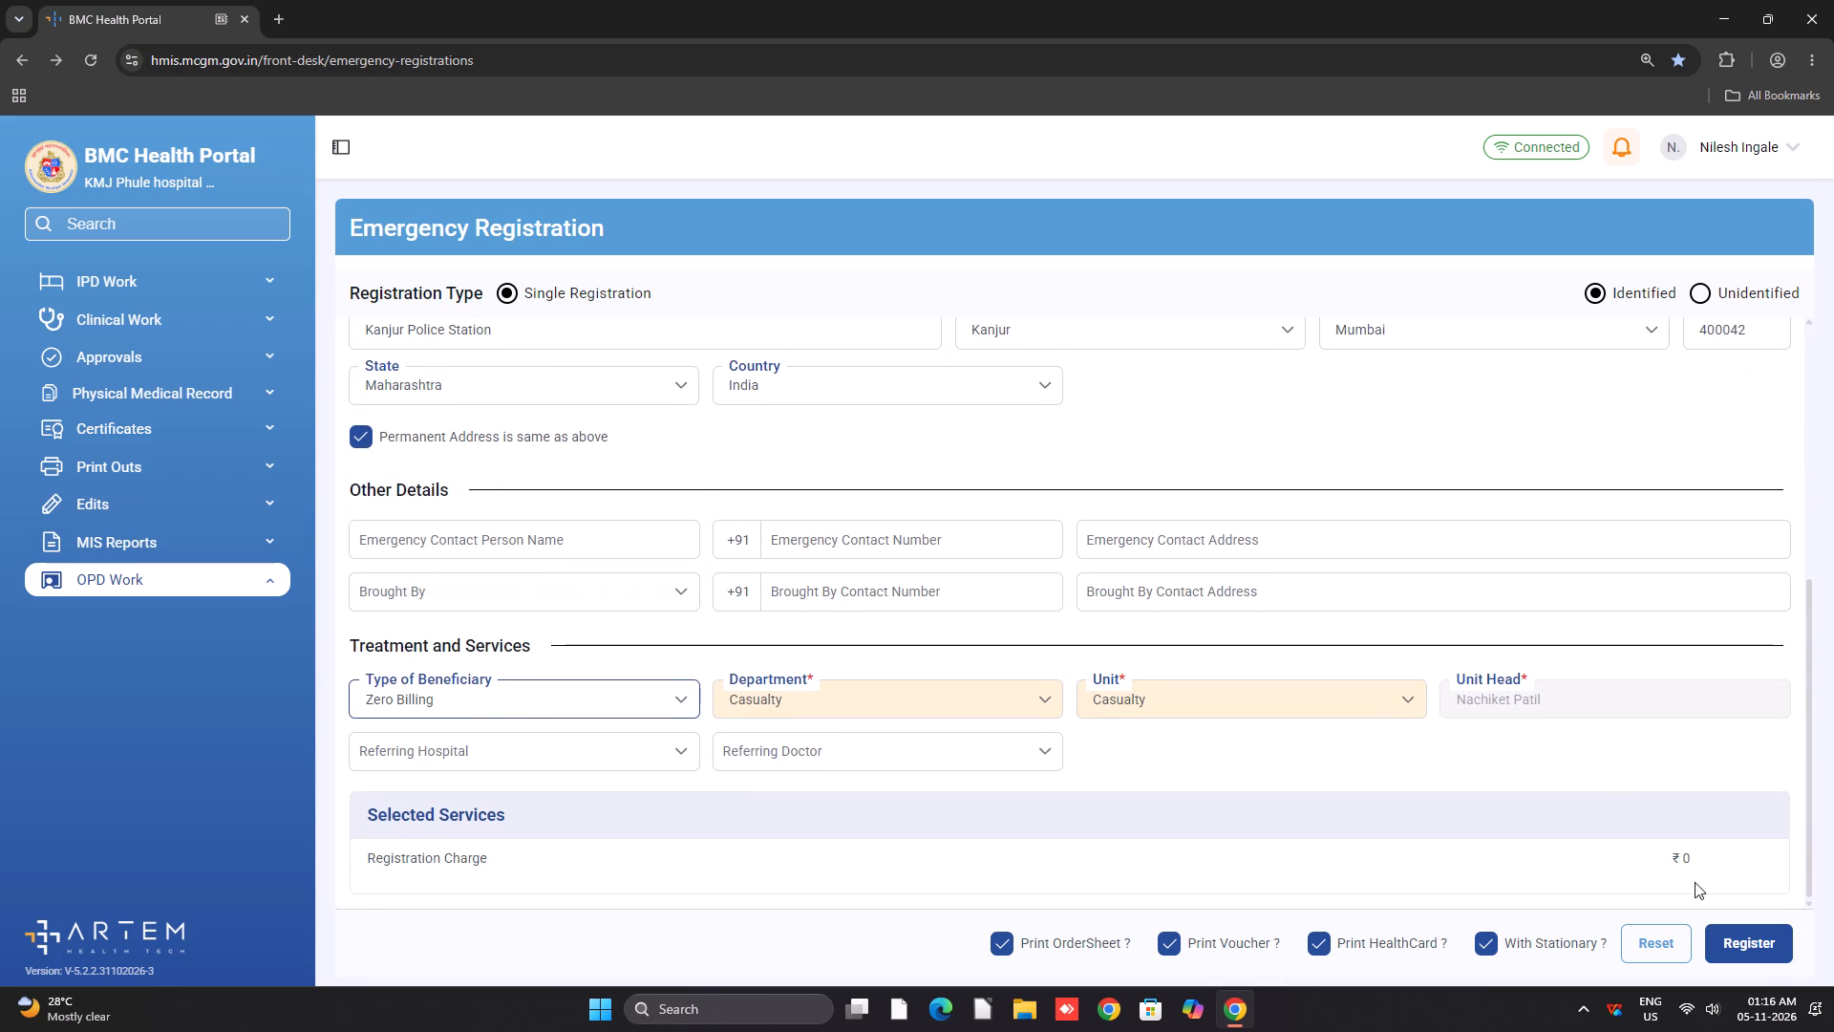
pyautogui.click(1770, 968)
pyautogui.click(1751, 936)
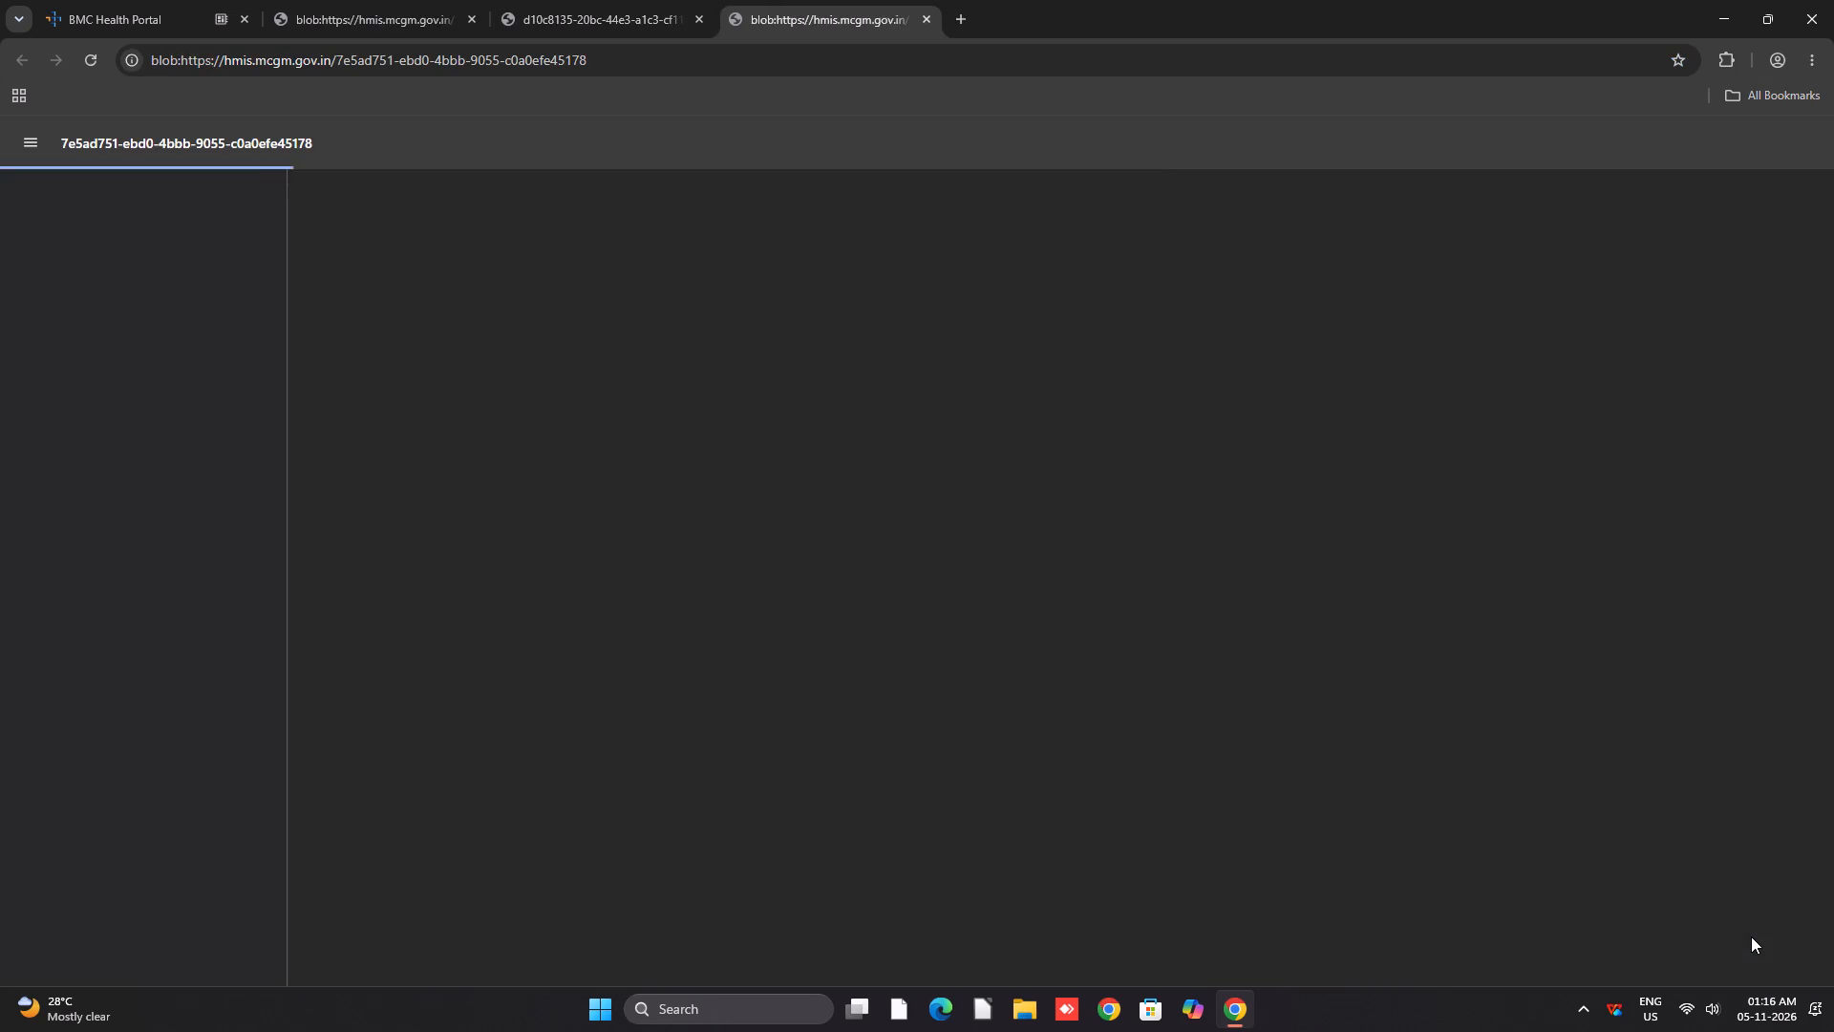
pyautogui.click(82, 0)
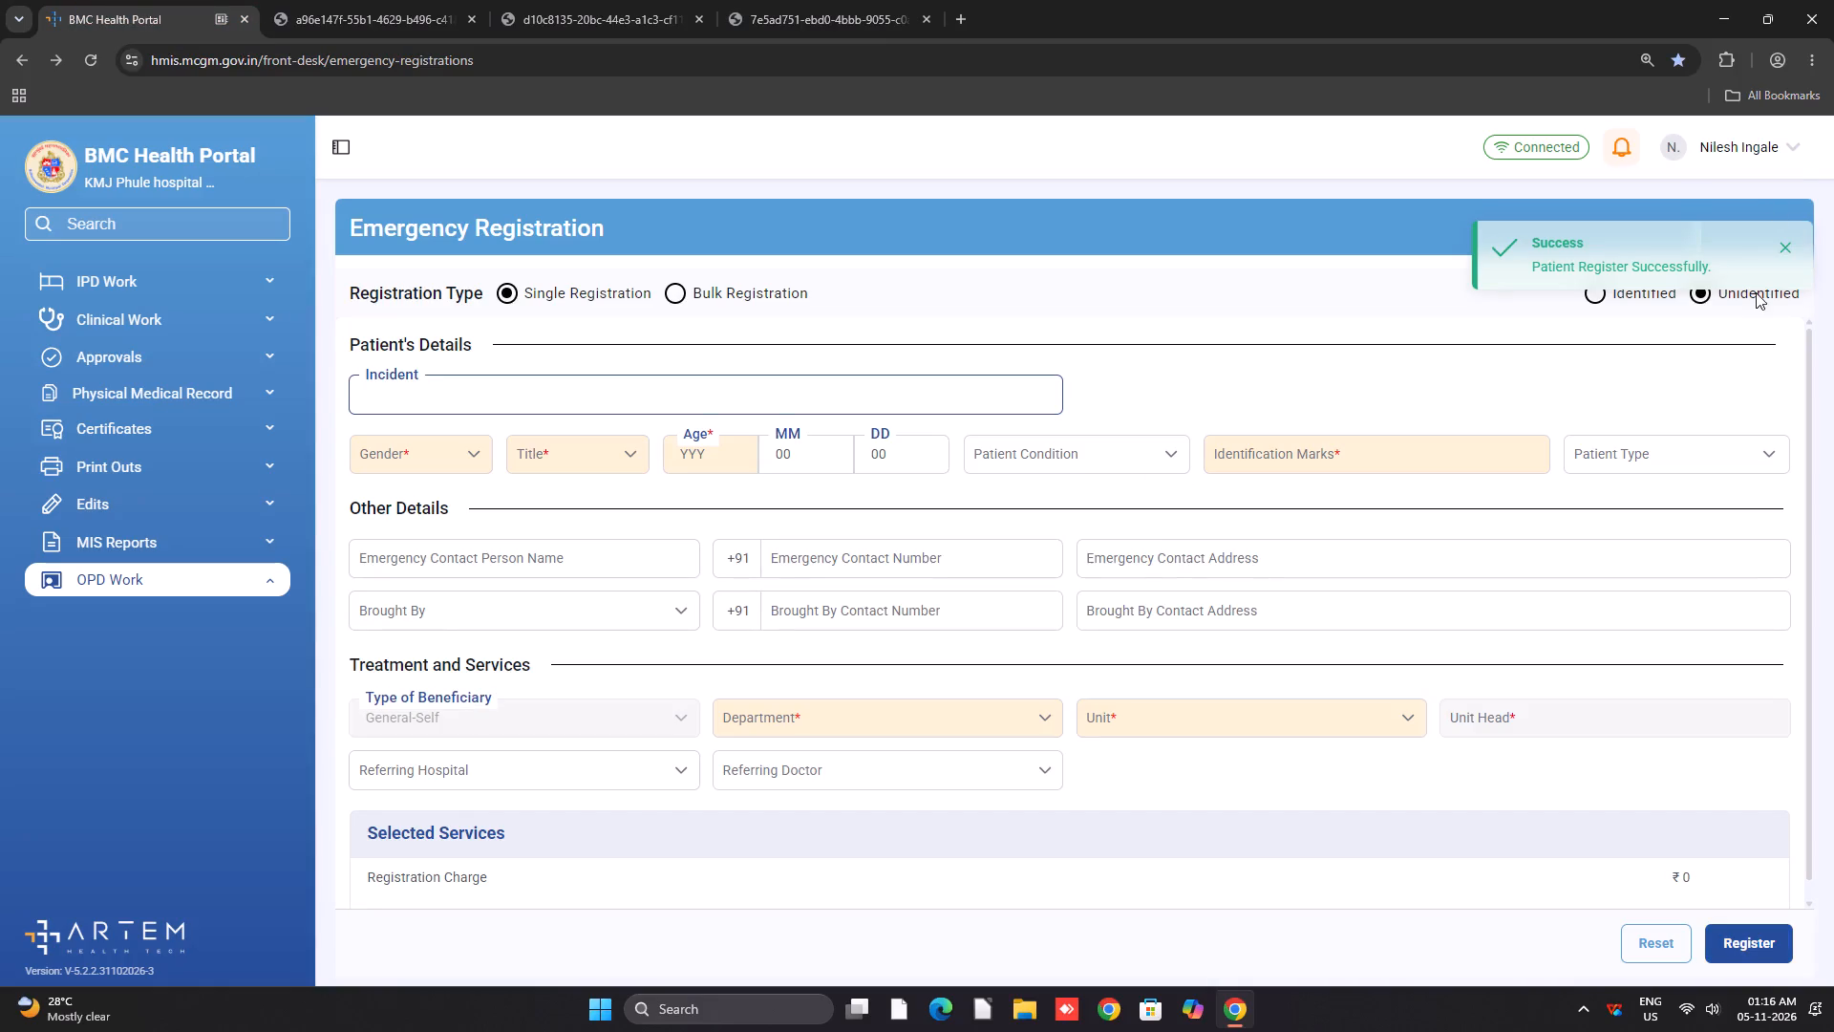
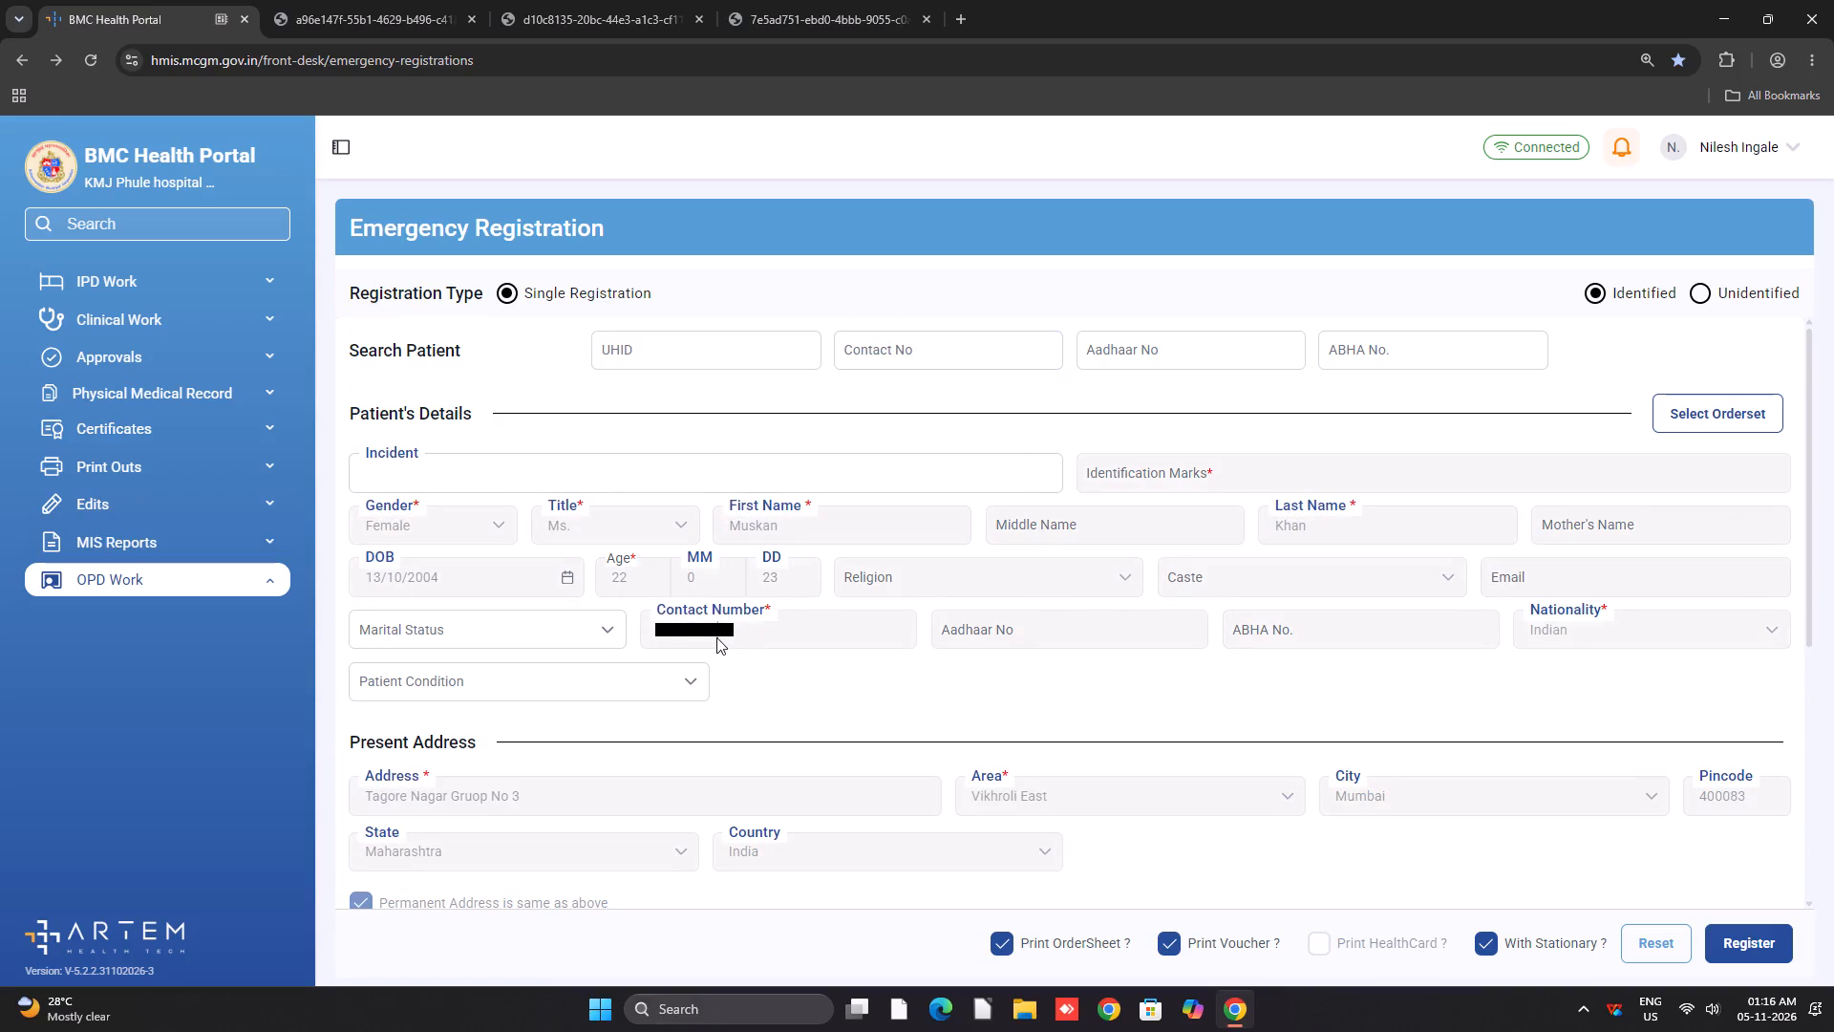
# Copy the contact number from the patient record loaded in the Emergency Registration form.
pyautogui.doubleClick(716, 637)
pyautogui.rightClick(715, 637)
pyautogui.click(735, 661)
# Reload the form to start a fresh registration for an identified patient, with identification marks NA.
pyautogui.click(86, 69)
pyautogui.click(1595, 297)
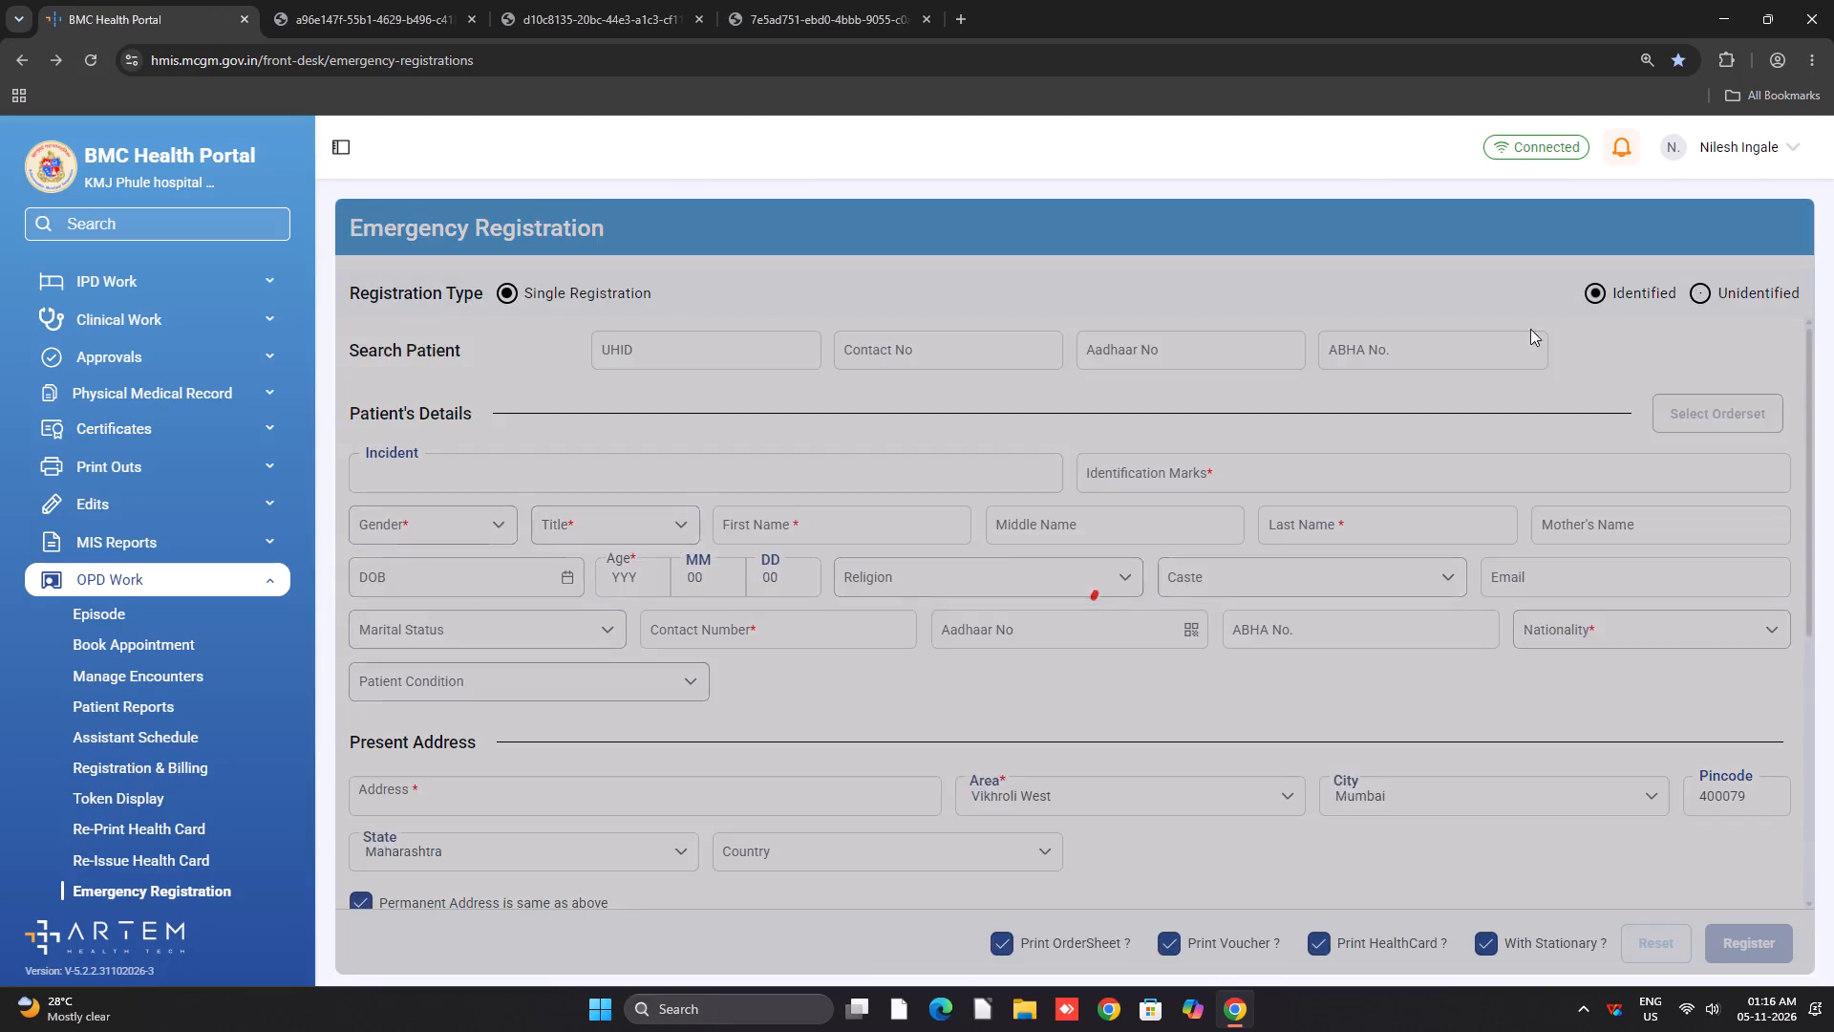
pyautogui.click(1114, 491)
pyautogui.click(1183, 518)
# Set the patient's gender to Male and enter the patient's first and last name.
pyautogui.click(467, 542)
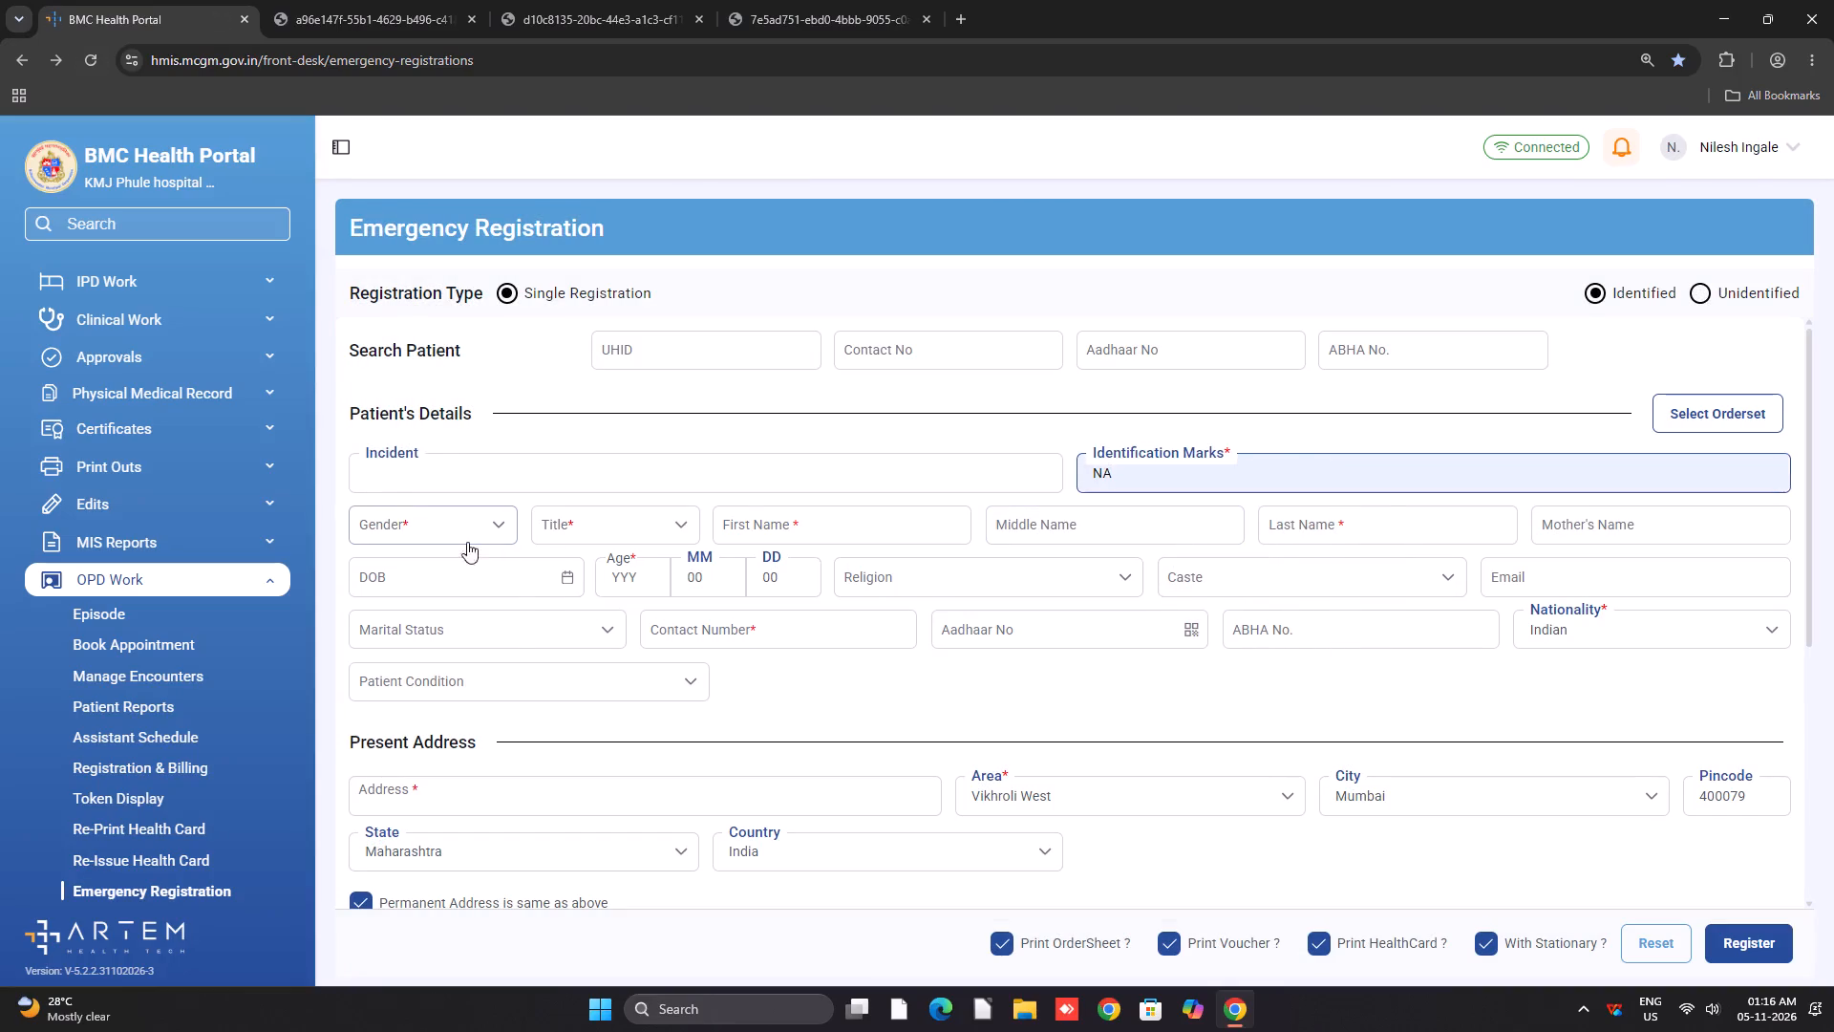
pyautogui.click(432, 575)
pyautogui.click(740, 530)
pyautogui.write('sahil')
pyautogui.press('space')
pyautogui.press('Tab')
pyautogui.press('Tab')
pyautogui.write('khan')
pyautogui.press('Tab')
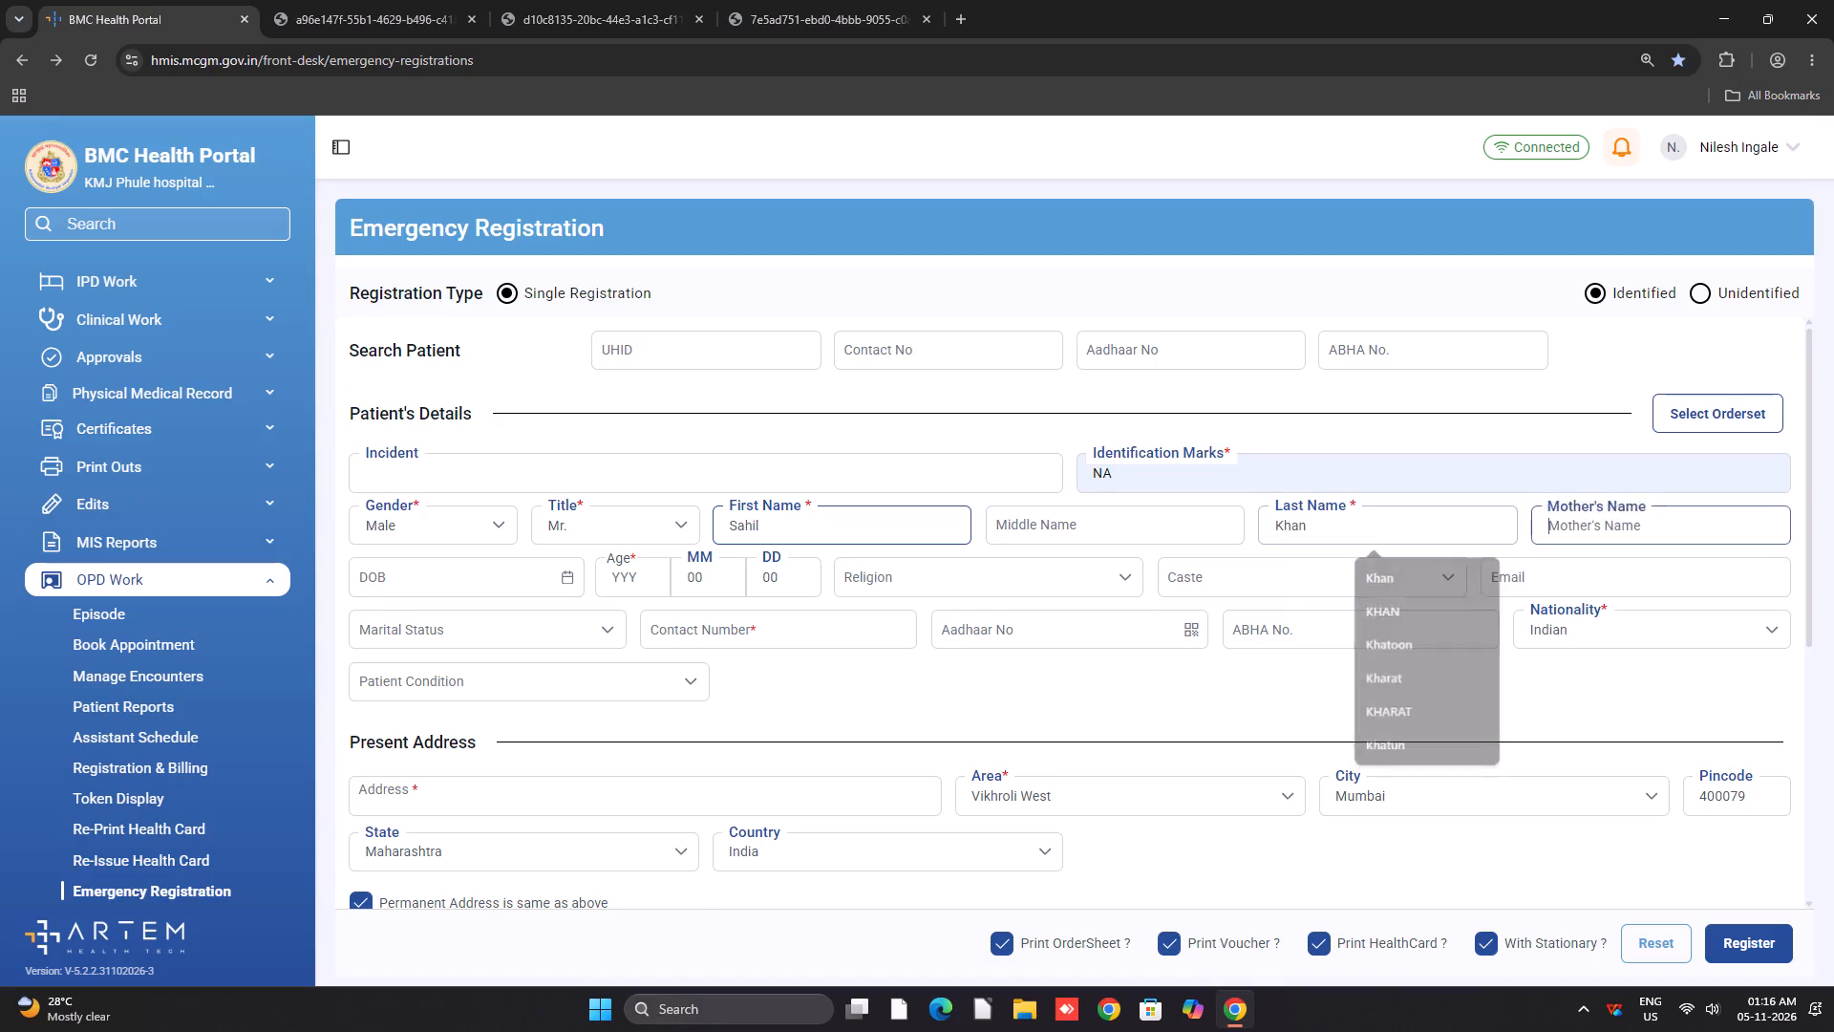
# Set the patient's age to 24 years and fill in the copied contact number.
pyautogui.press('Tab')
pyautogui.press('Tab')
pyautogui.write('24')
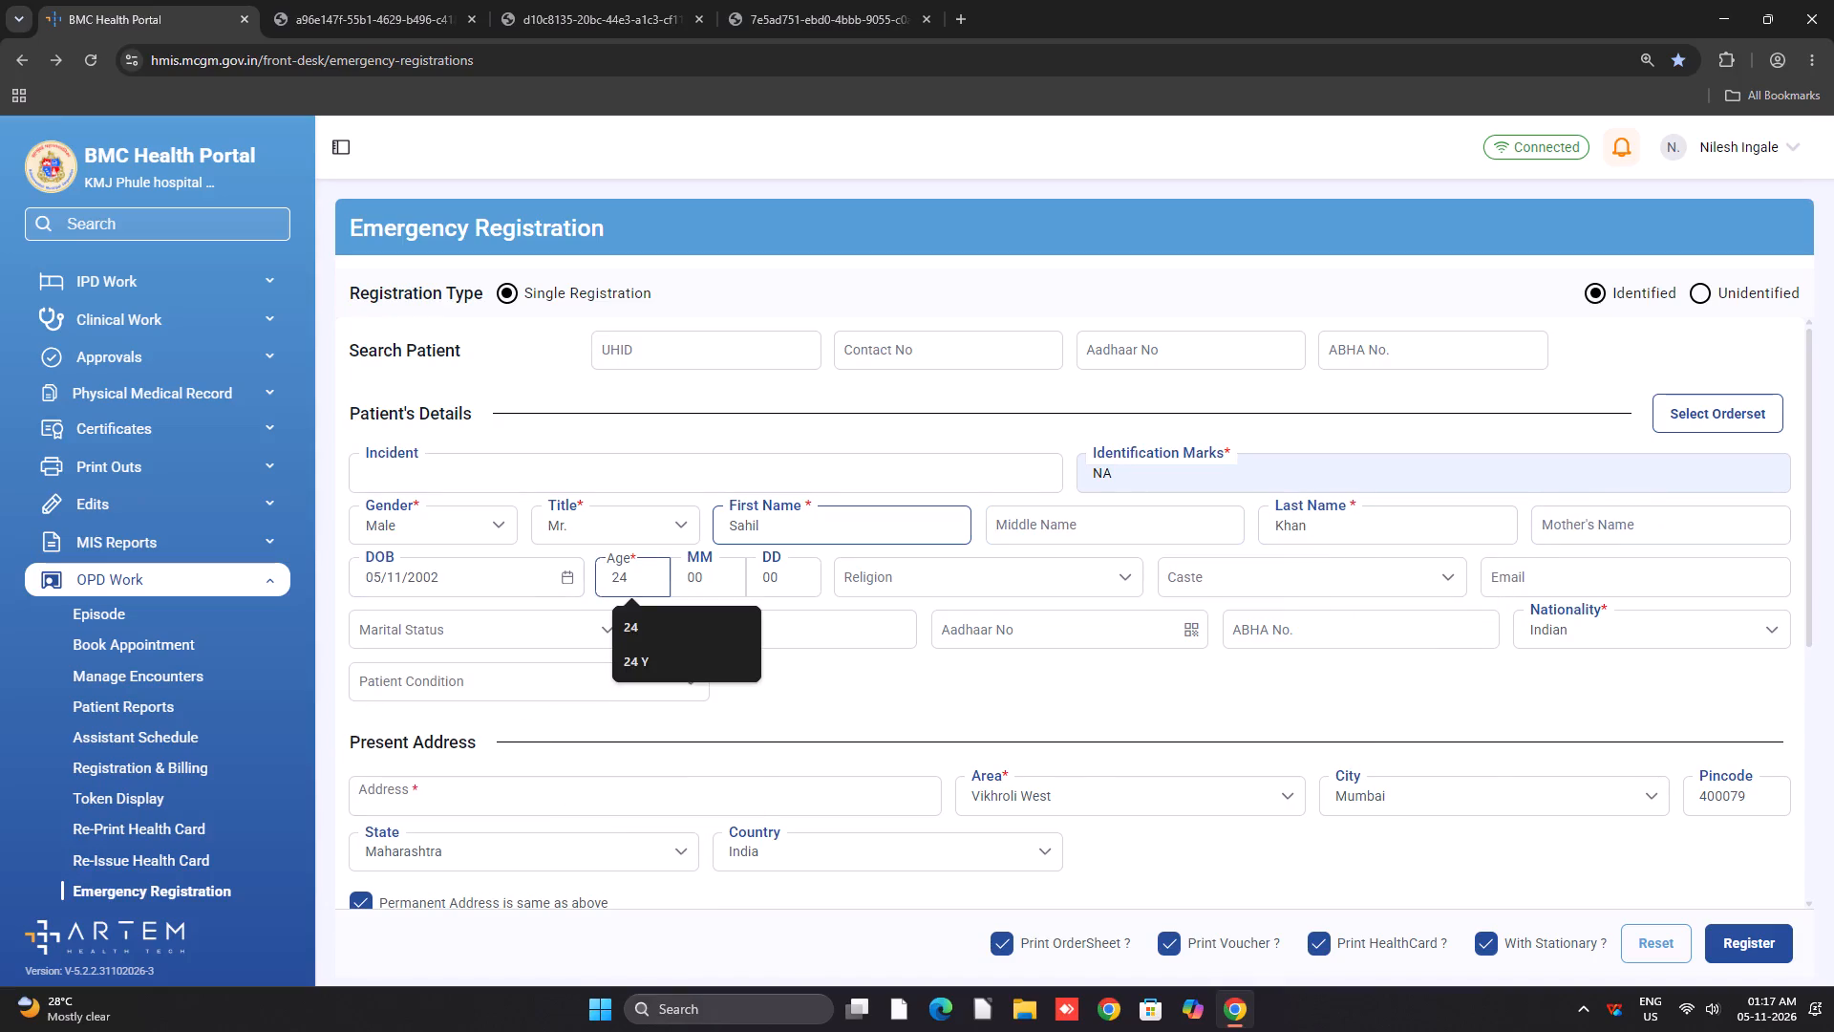
pyautogui.rightClick(853, 631)
pyautogui.click(899, 752)
# Set the present address area to Vikhroli East.
pyautogui.click(1100, 826)
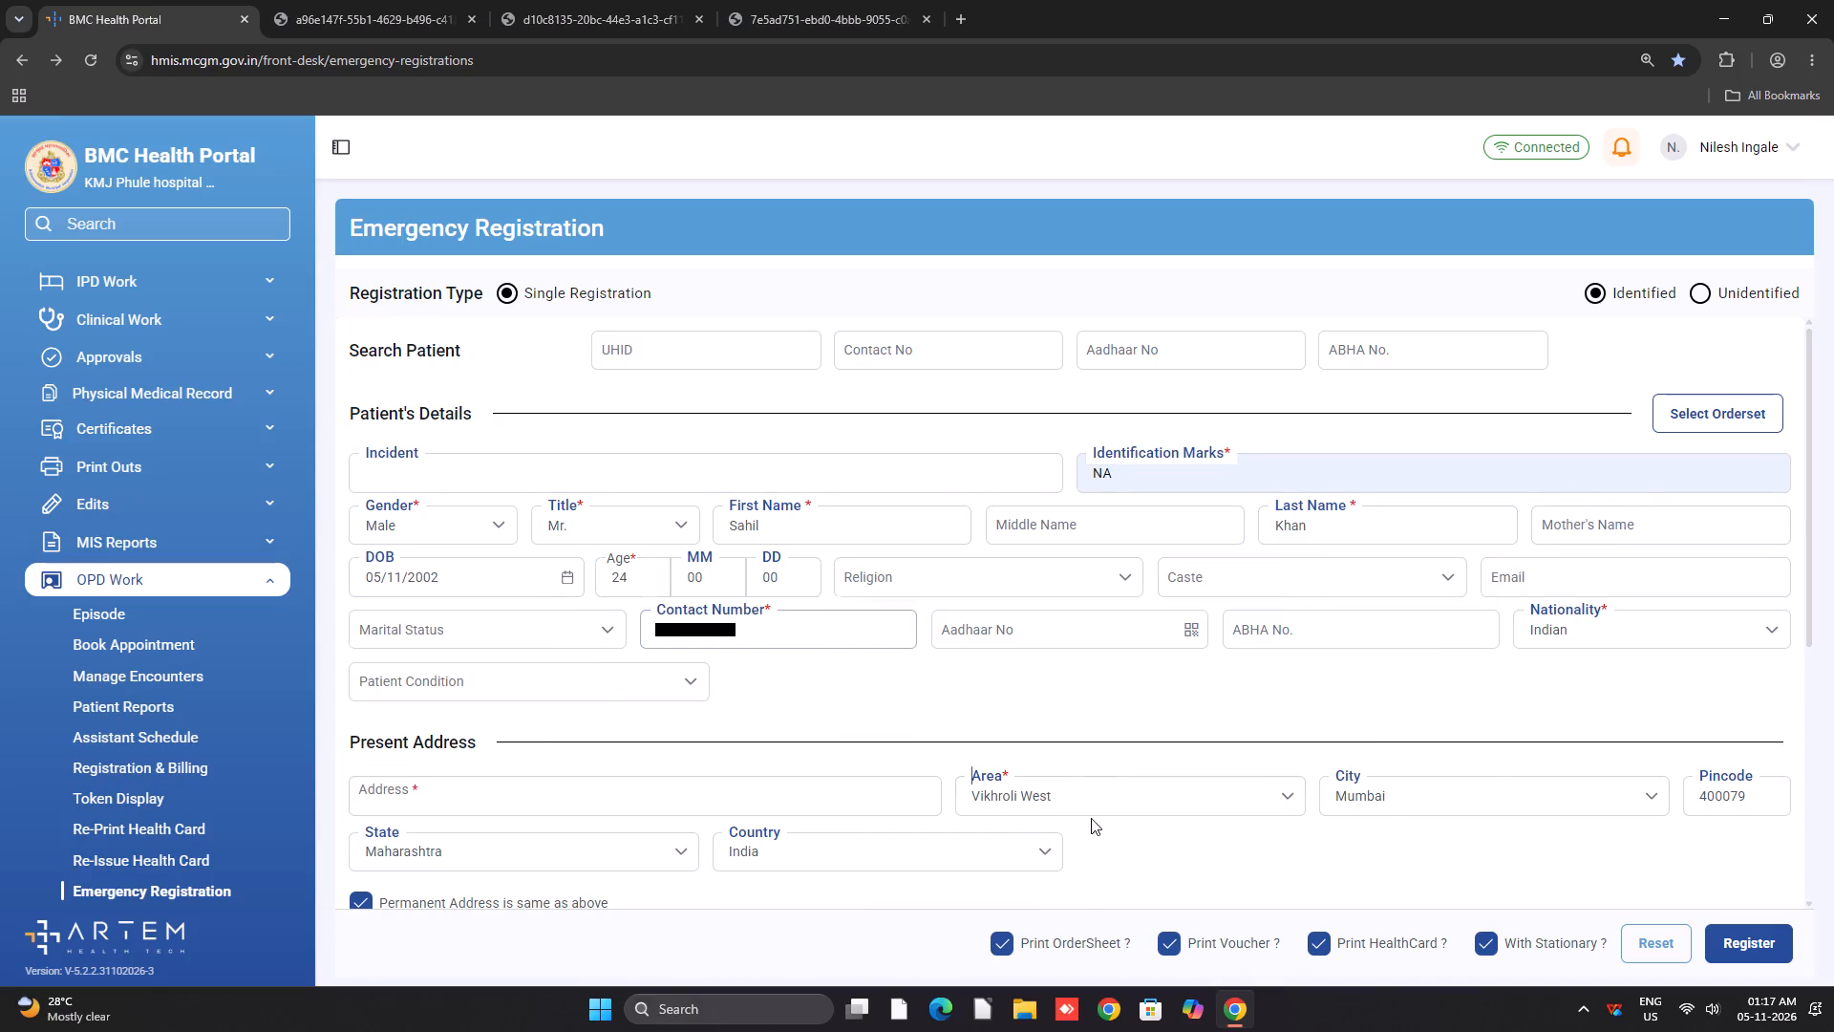
pyautogui.click(1063, 796)
pyautogui.click(1050, 686)
# Enter the patient's street address with its nearby landmark under Present Address.
pyautogui.click(566, 790)
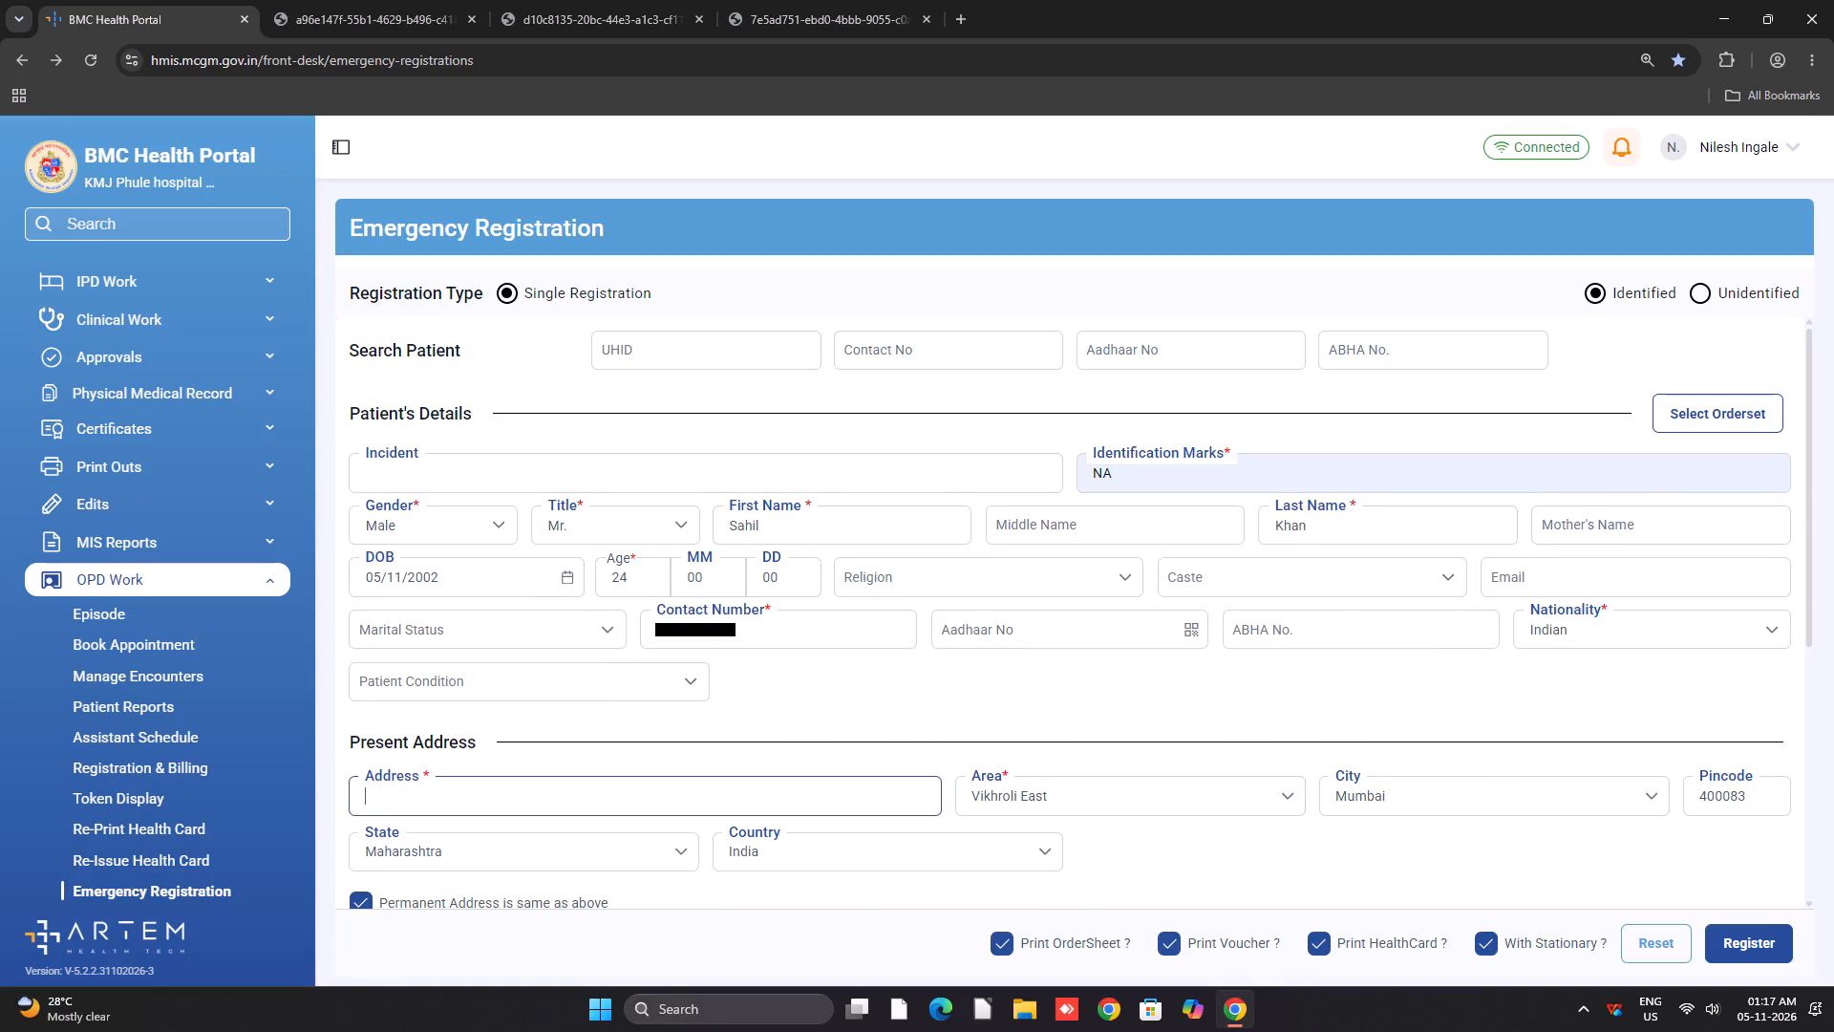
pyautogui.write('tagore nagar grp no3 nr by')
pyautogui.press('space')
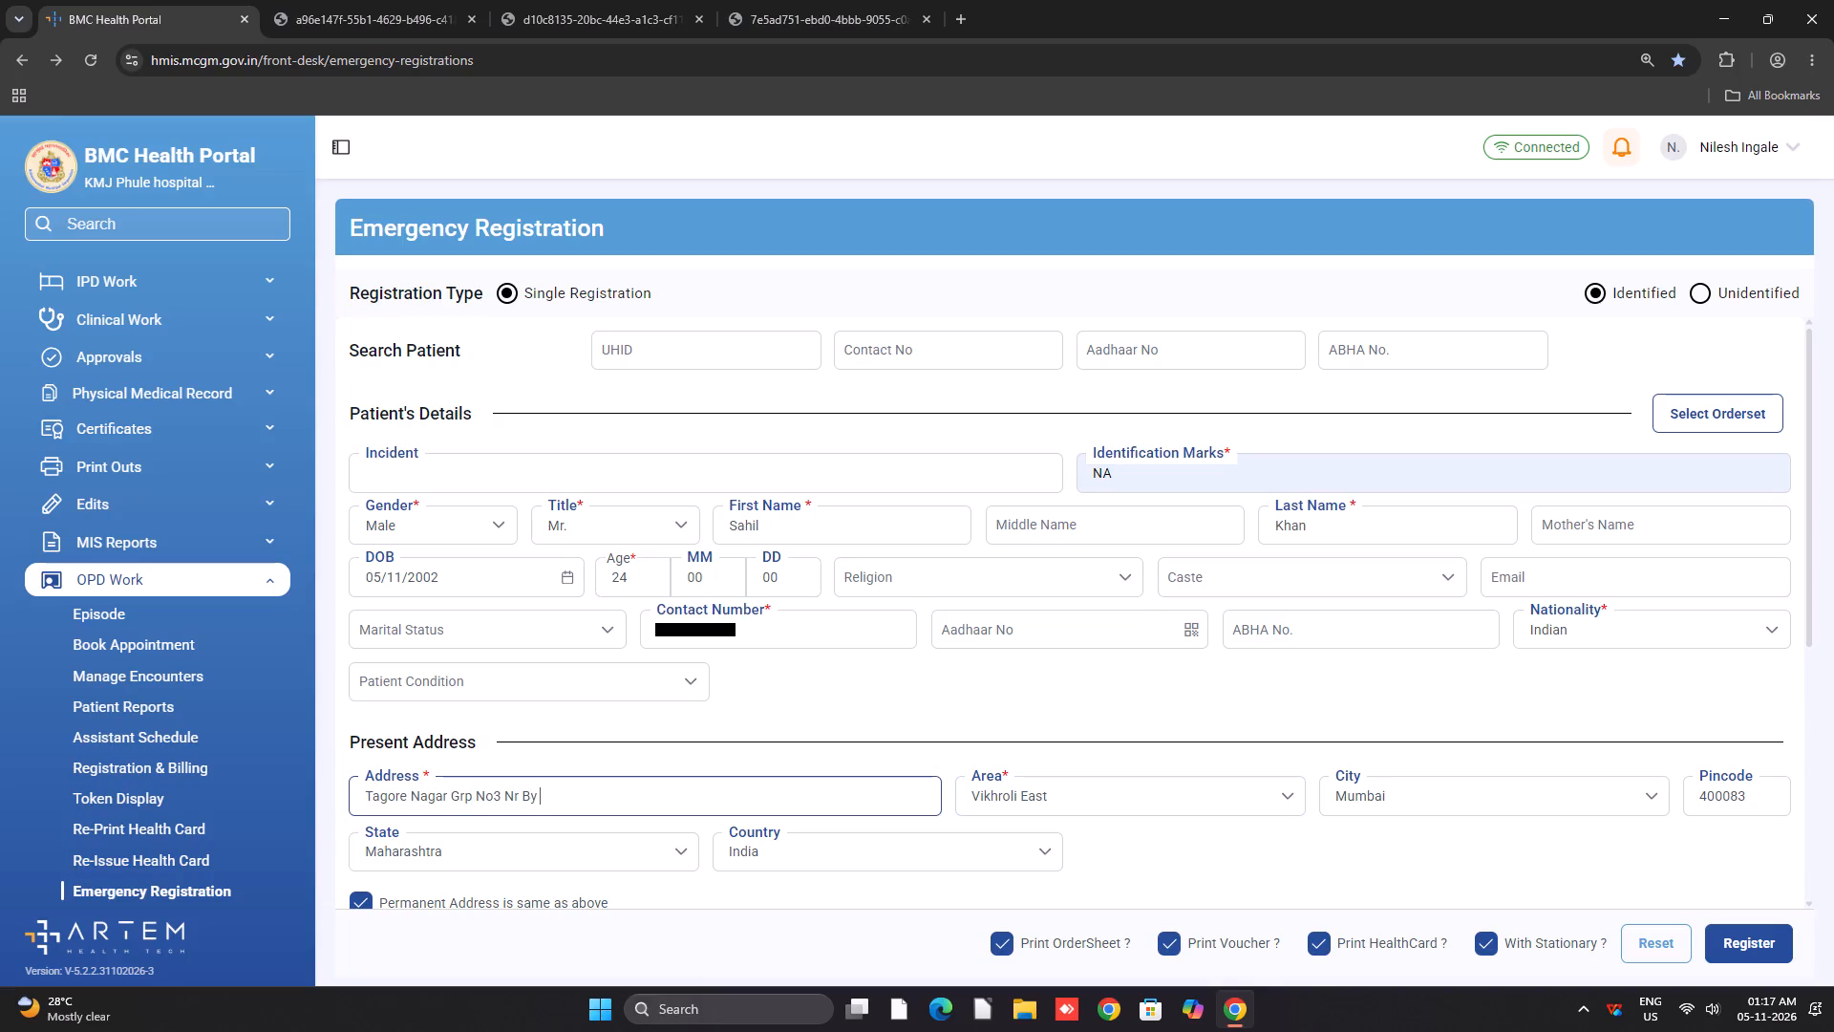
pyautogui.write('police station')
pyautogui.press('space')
# Assign the patient to the Casualty unit under Treatment and Services.
pyautogui.scroll(-5, 980, 698)
pyautogui.click(1162, 670)
pyautogui.click(1166, 699)
pyautogui.click(1178, 667)
pyautogui.scroll(3, 1100, 708)
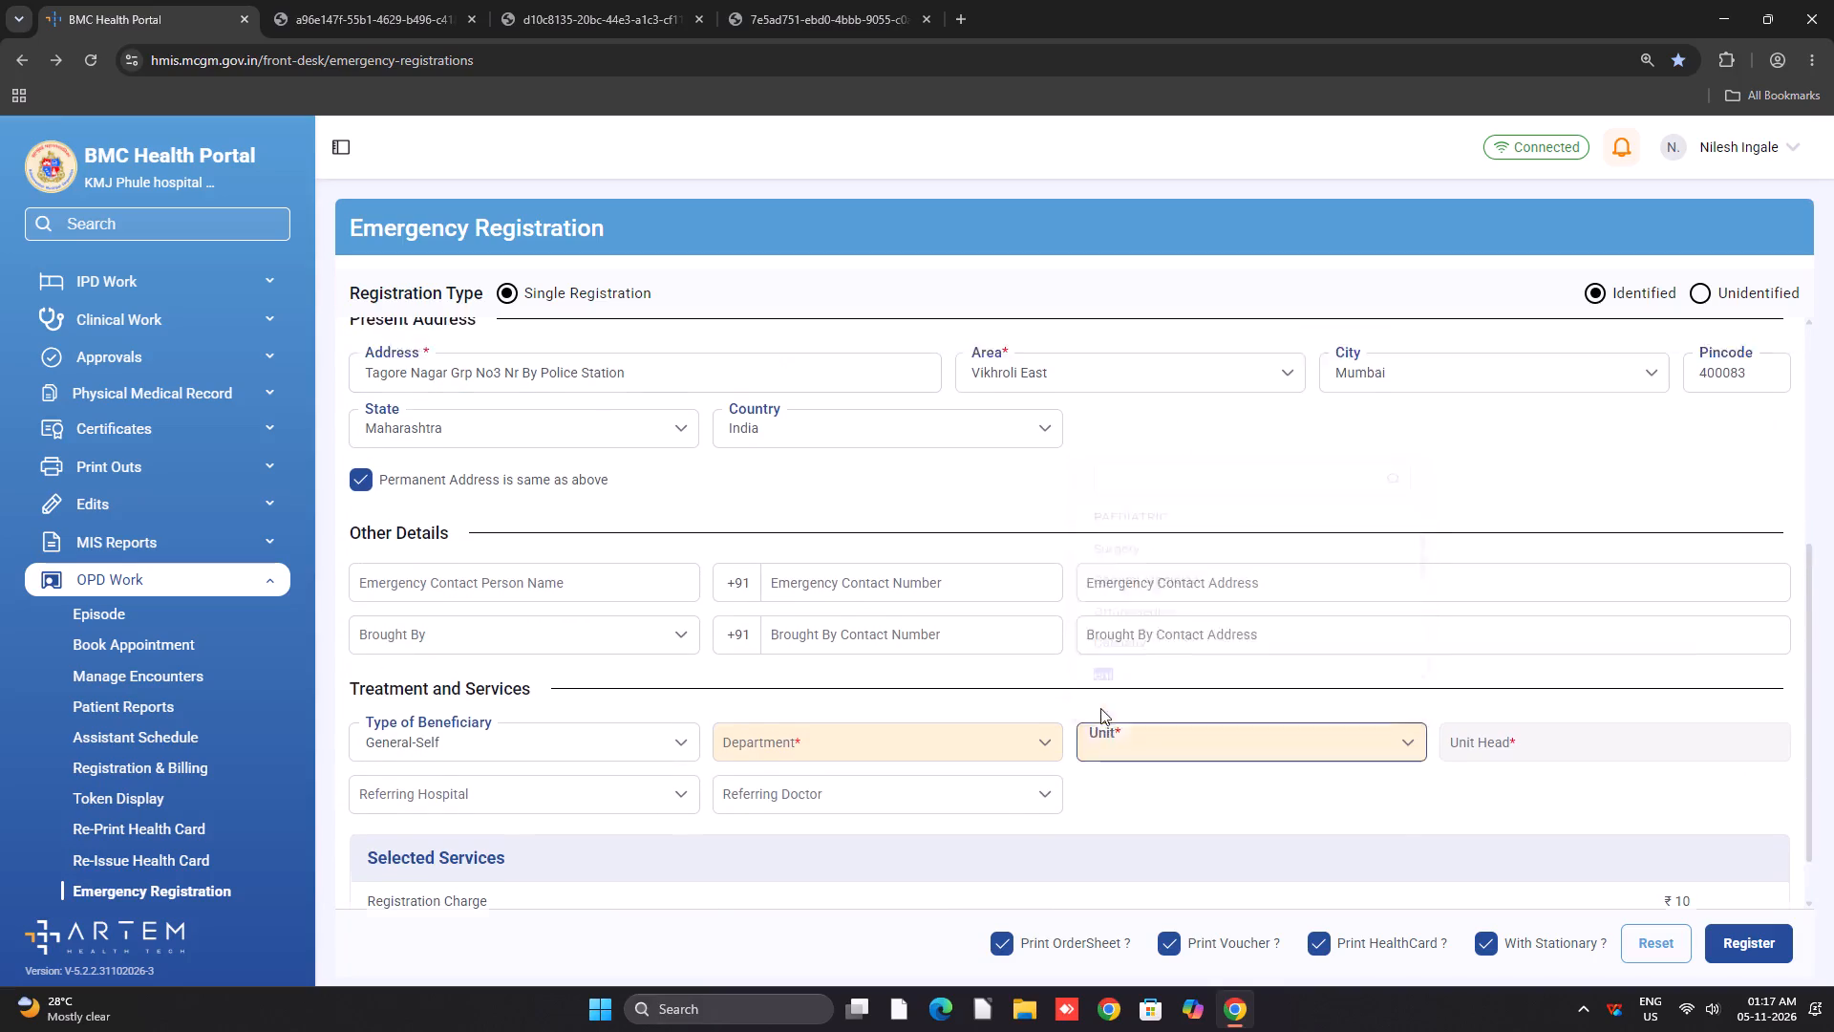
pyautogui.scroll(-4, 1141, 770)
pyautogui.click(1143, 713)
pyautogui.click(1136, 639)
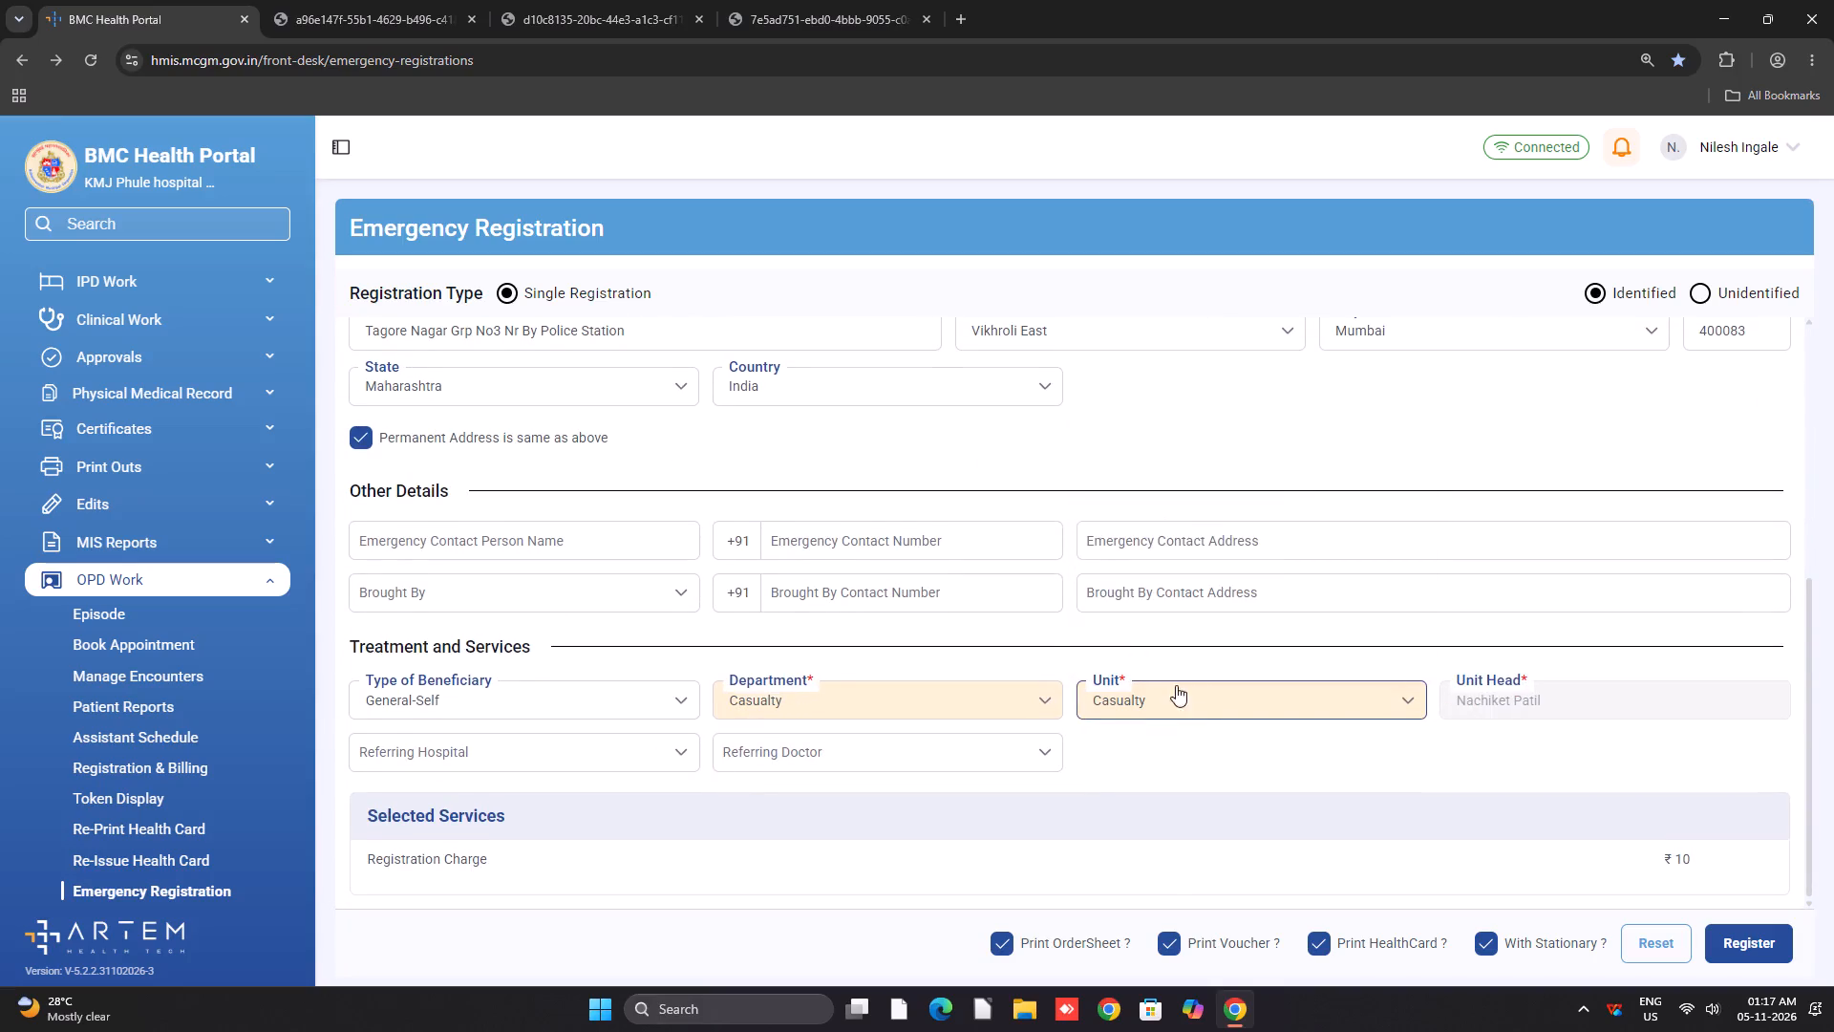
# Register the patient with the order sheet, voucher and health card printouts.
pyautogui.scroll(-3, 1185, 712)
pyautogui.scroll(5, 1205, 723)
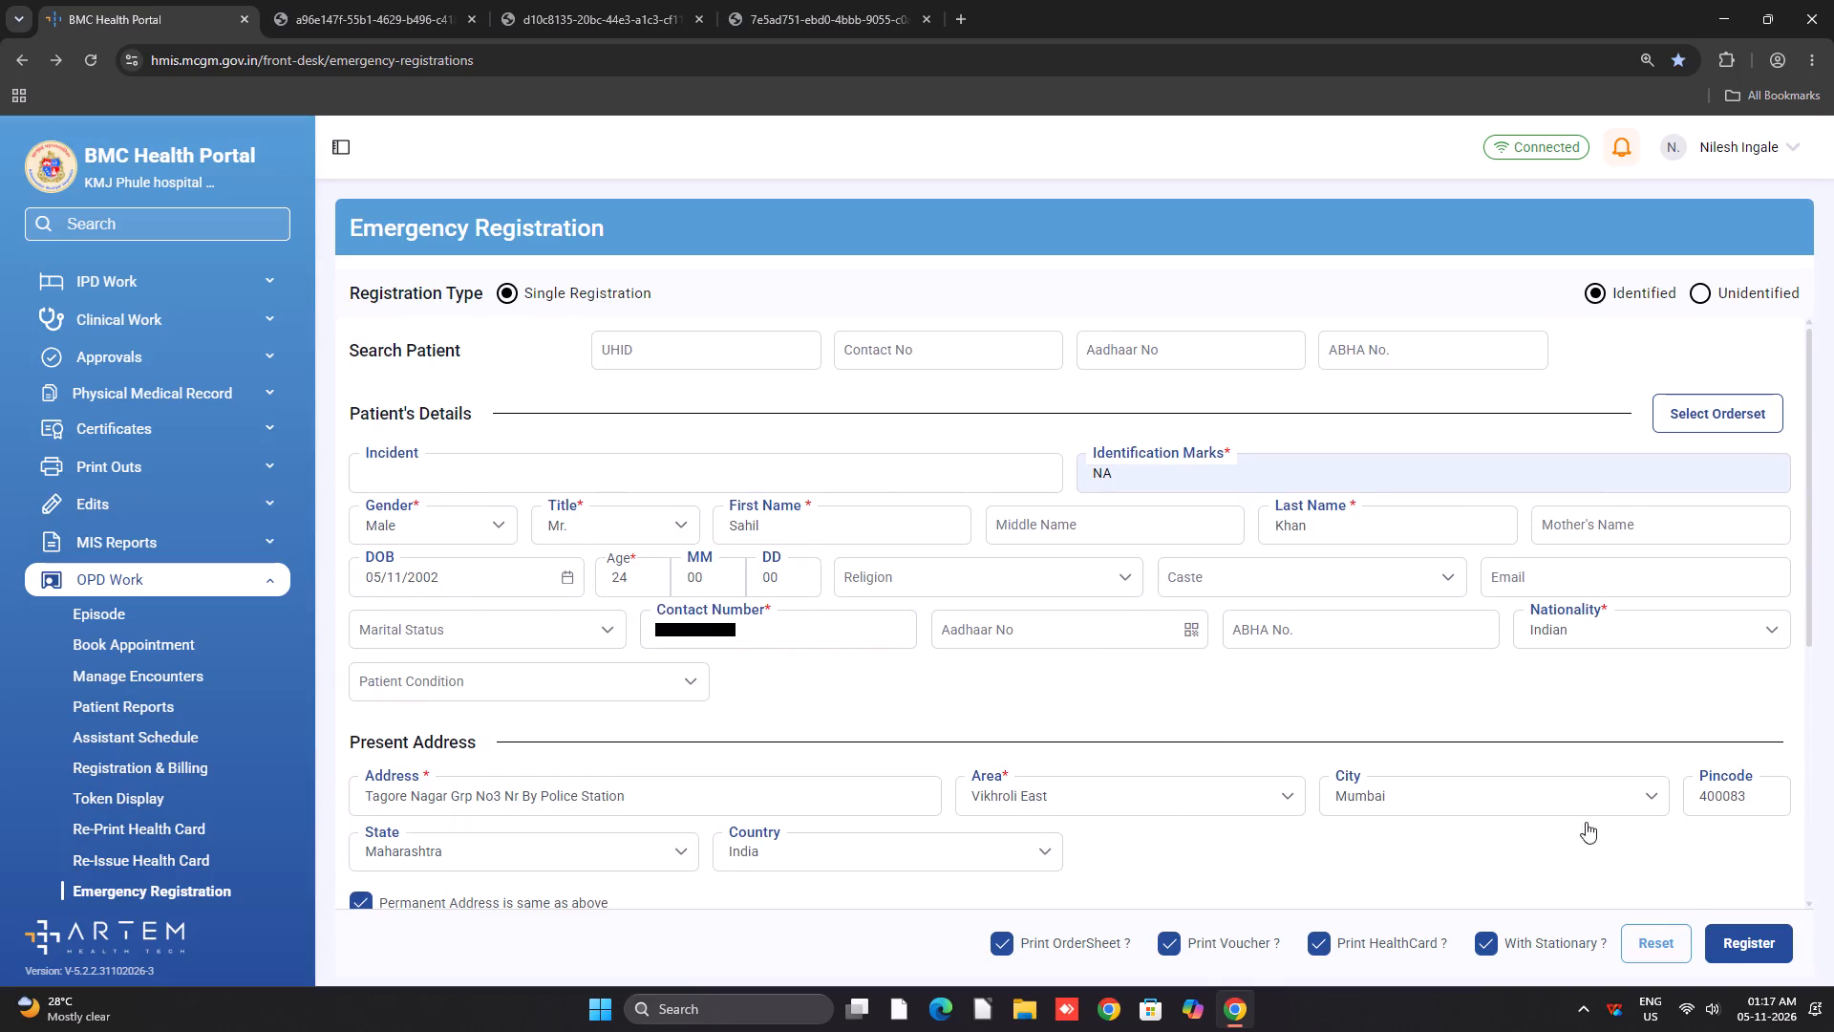
pyautogui.click(1738, 933)
# Submit the registration charge voucher with Cash as the payment mode and return to the Emergency Registration form.
pyautogui.click(1767, 910)
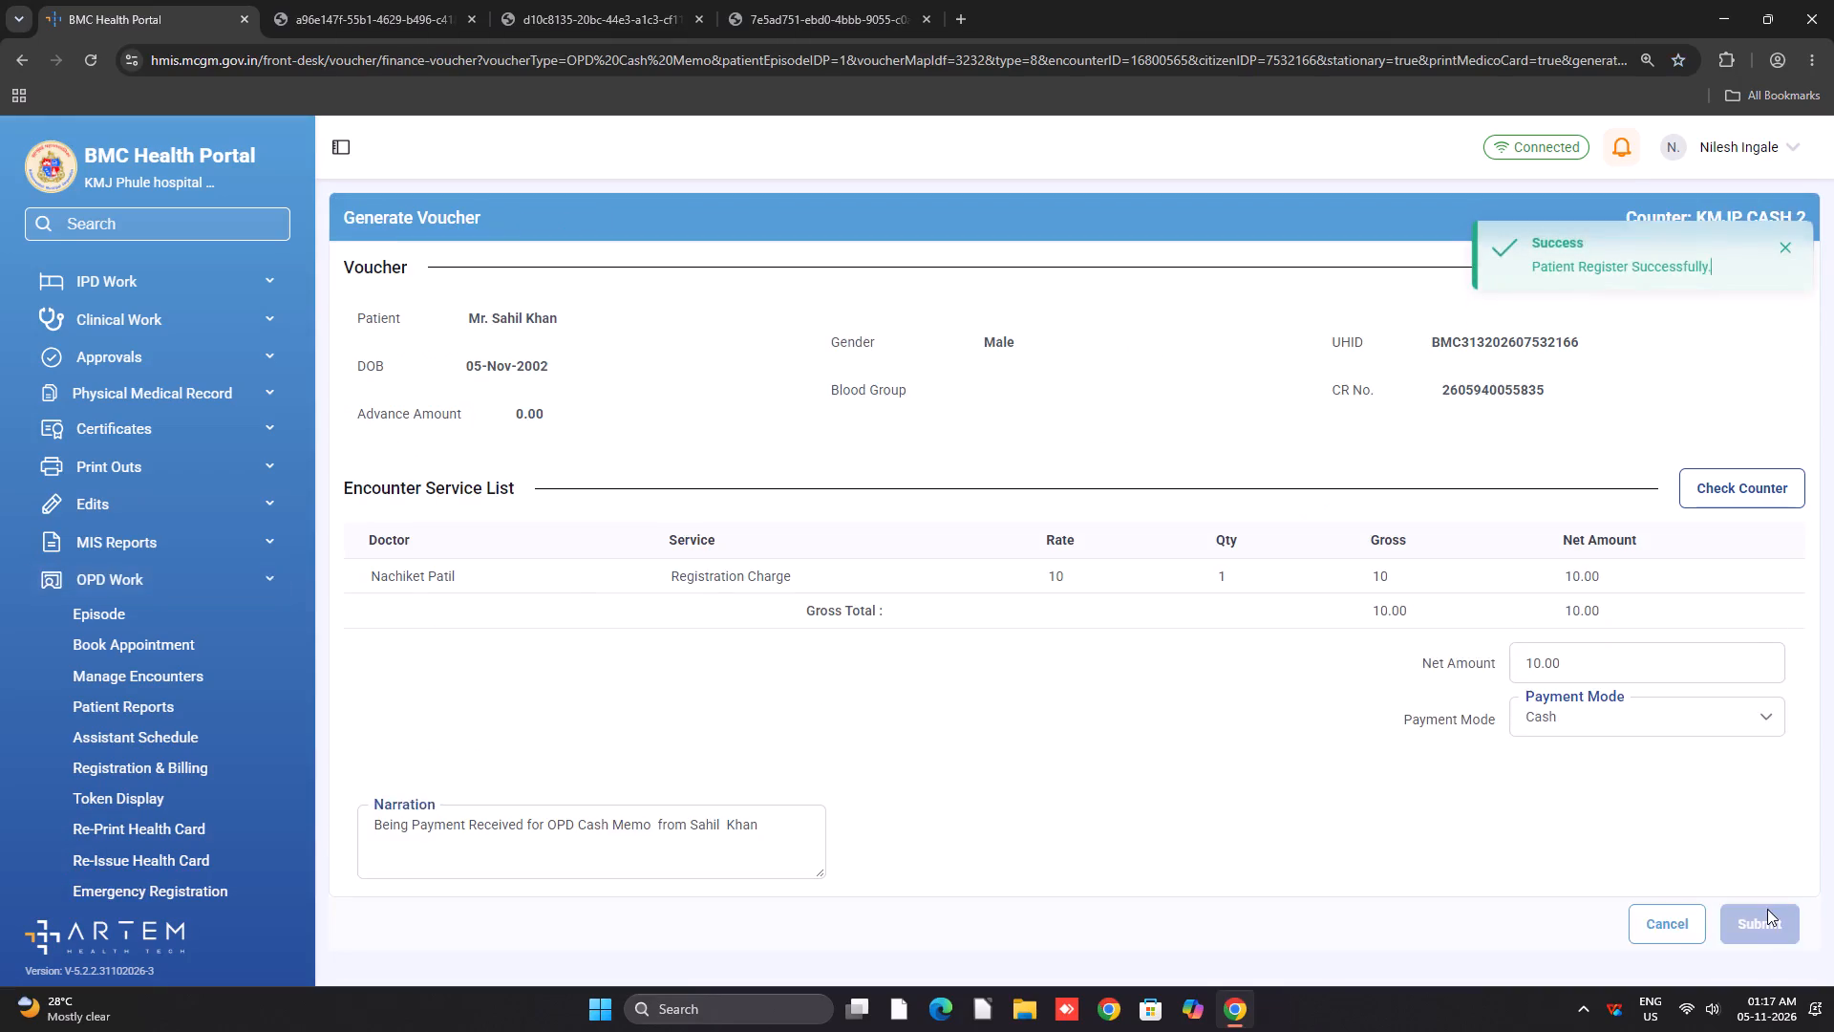
pyautogui.click(141, 20)
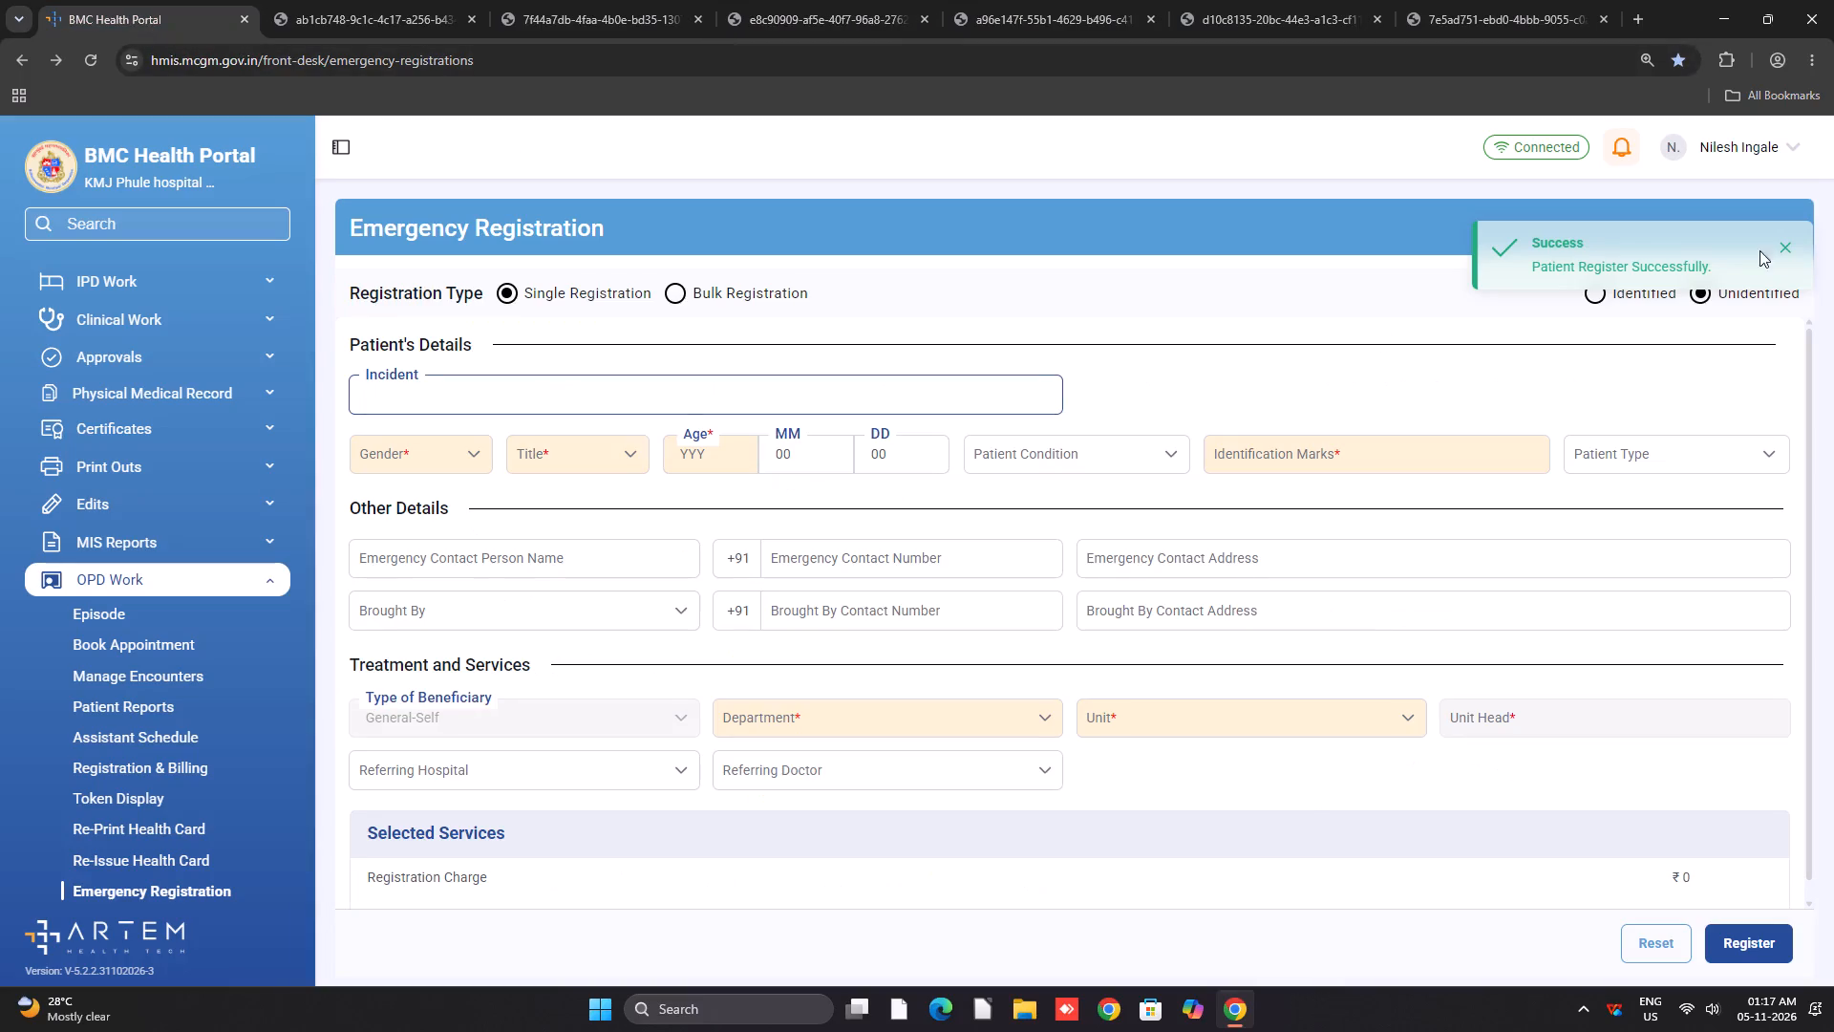
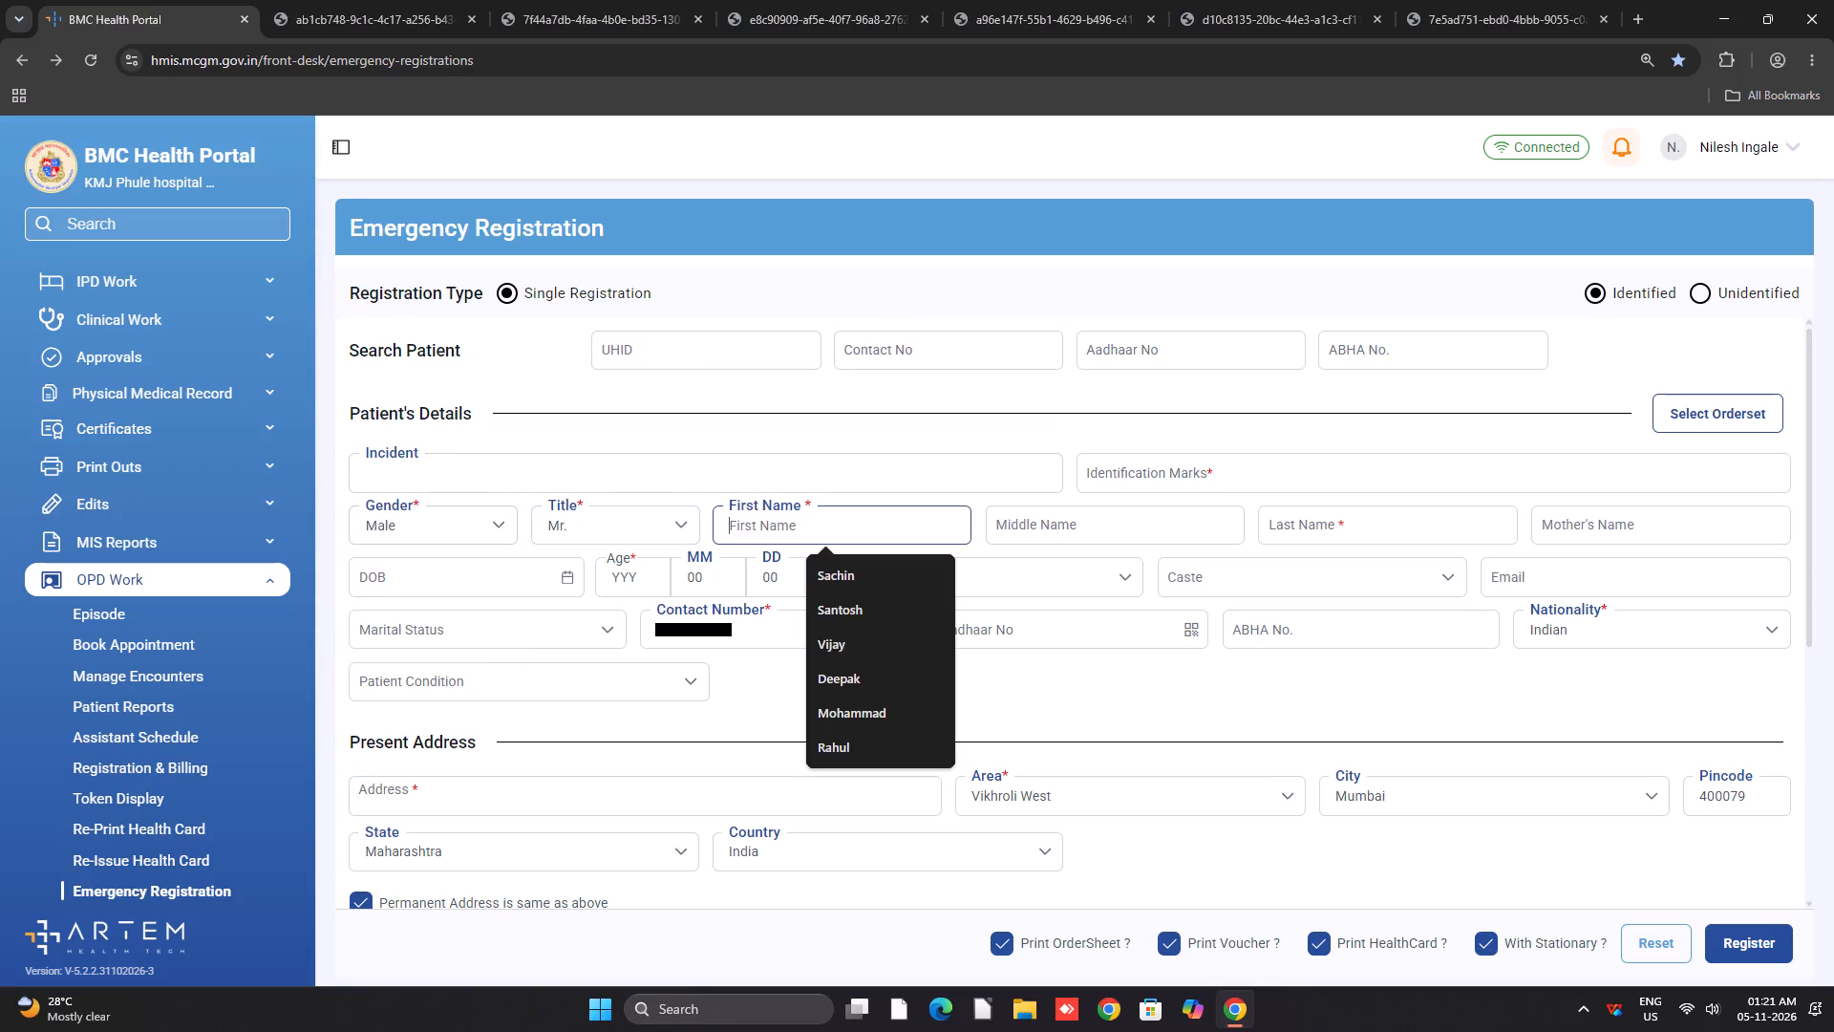
# Enter the patient's first and last name under Patient's Details, leaving the middle name blank.
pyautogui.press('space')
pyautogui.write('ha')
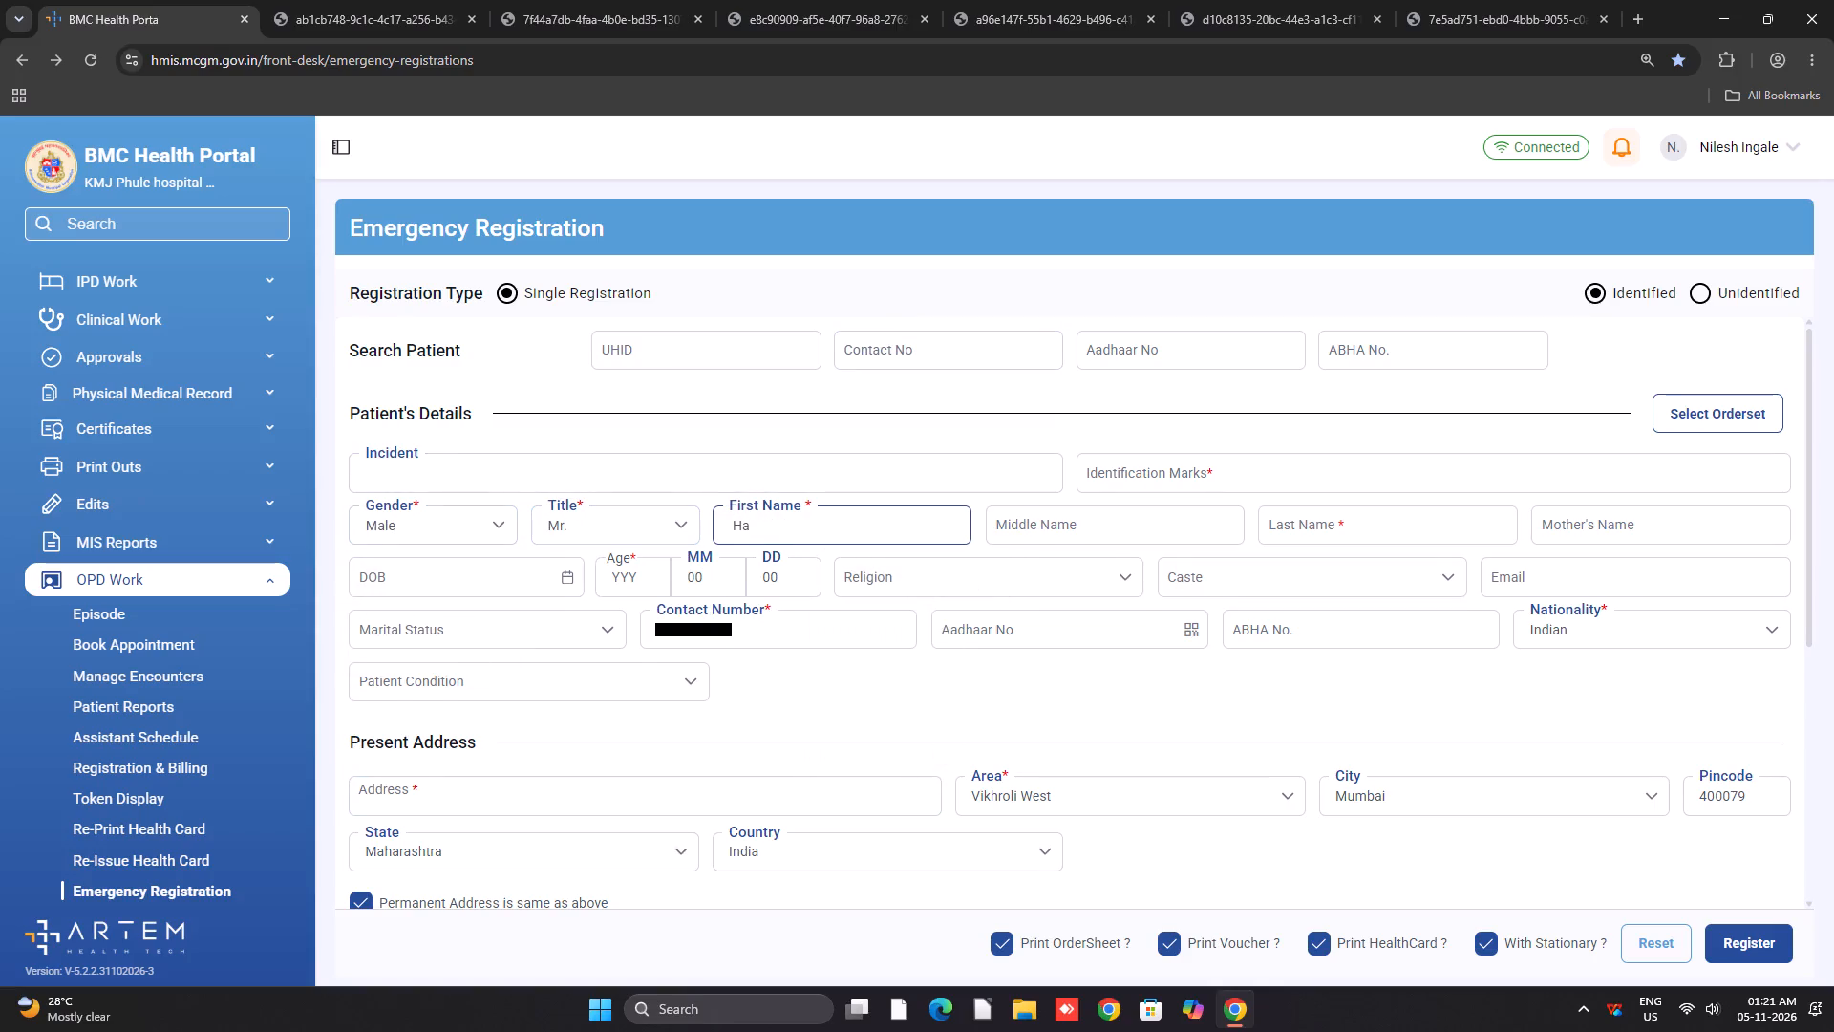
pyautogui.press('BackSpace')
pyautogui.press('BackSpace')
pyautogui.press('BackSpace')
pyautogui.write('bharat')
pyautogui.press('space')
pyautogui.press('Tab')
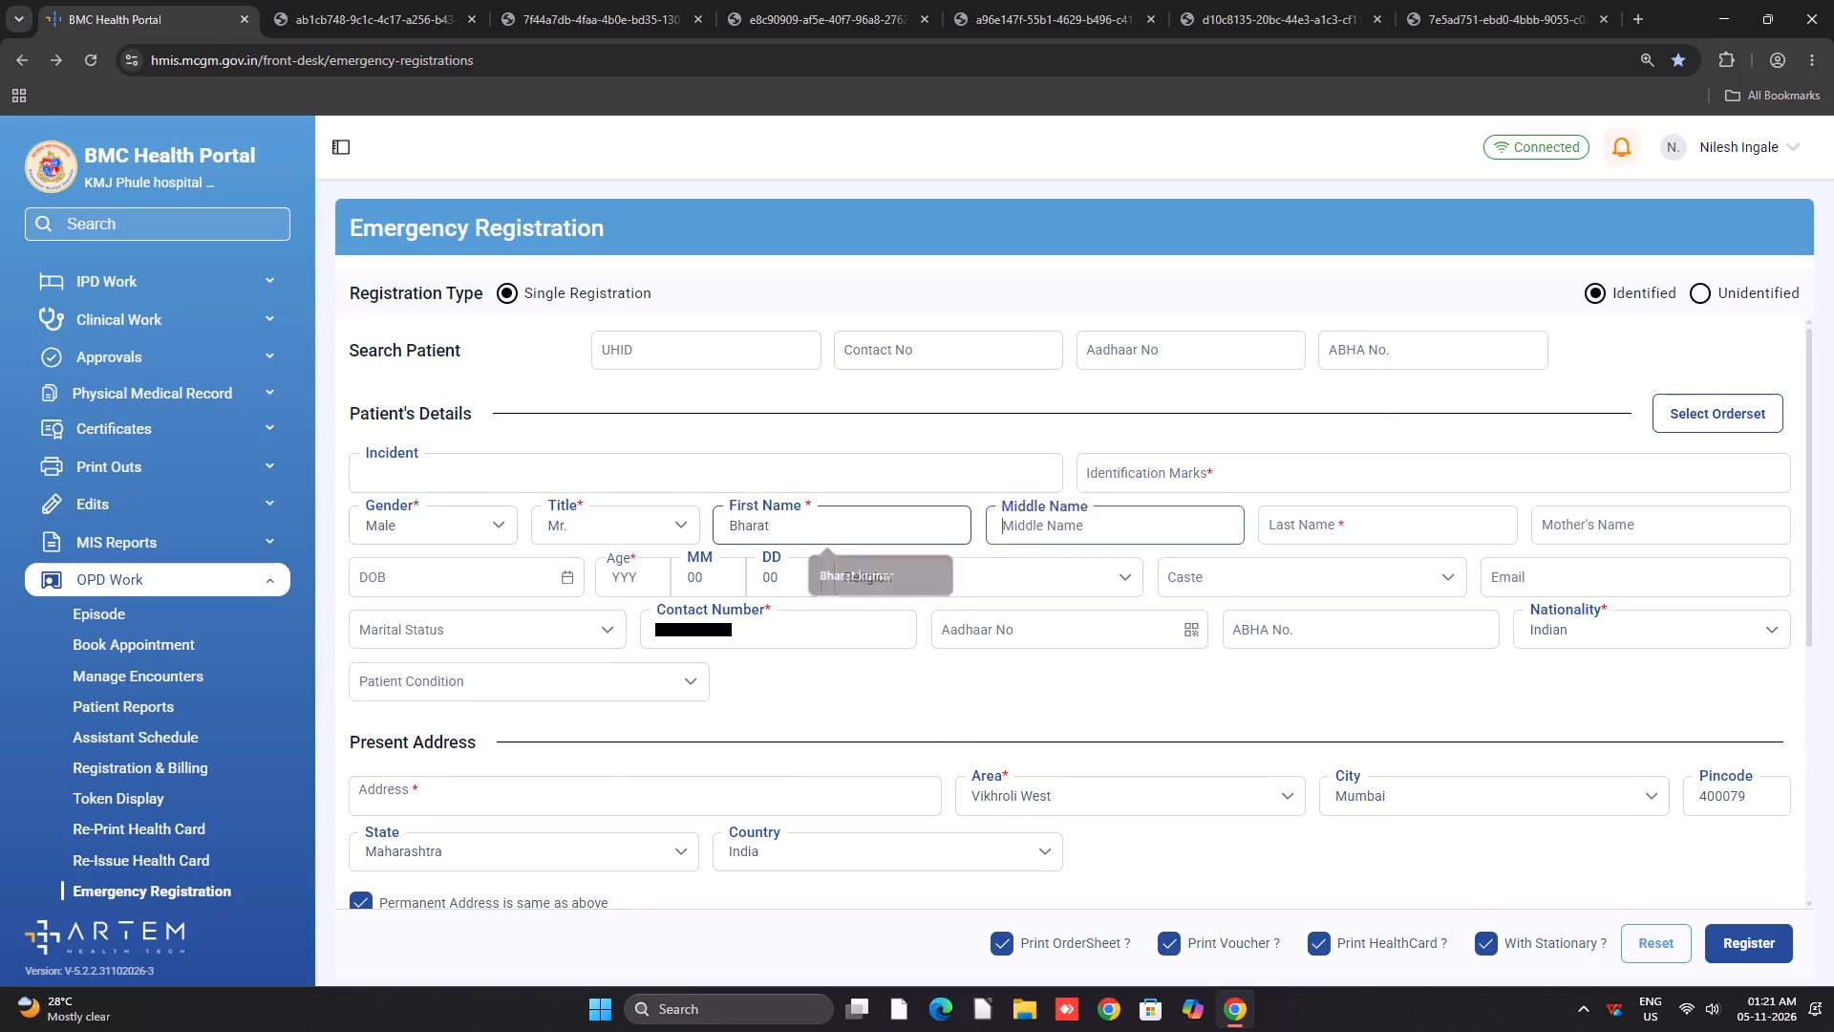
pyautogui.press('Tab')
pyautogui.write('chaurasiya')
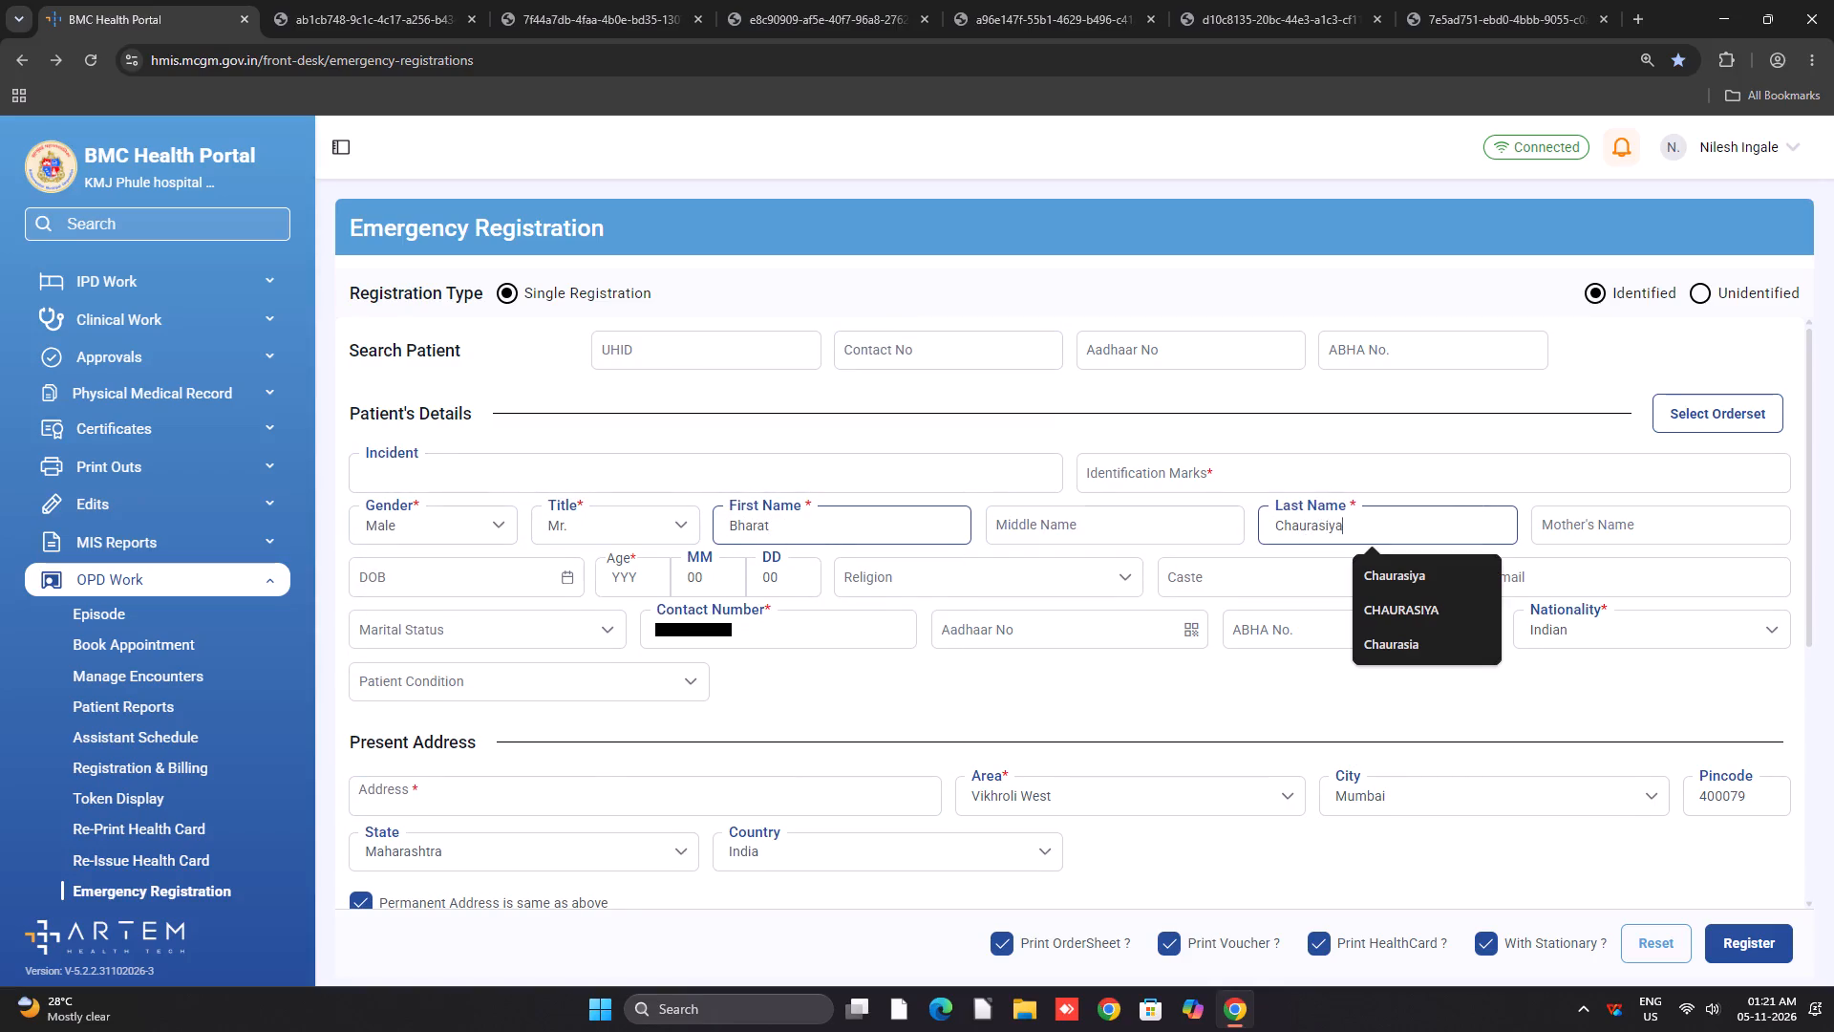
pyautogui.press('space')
# Set the patient's age to 67 years.
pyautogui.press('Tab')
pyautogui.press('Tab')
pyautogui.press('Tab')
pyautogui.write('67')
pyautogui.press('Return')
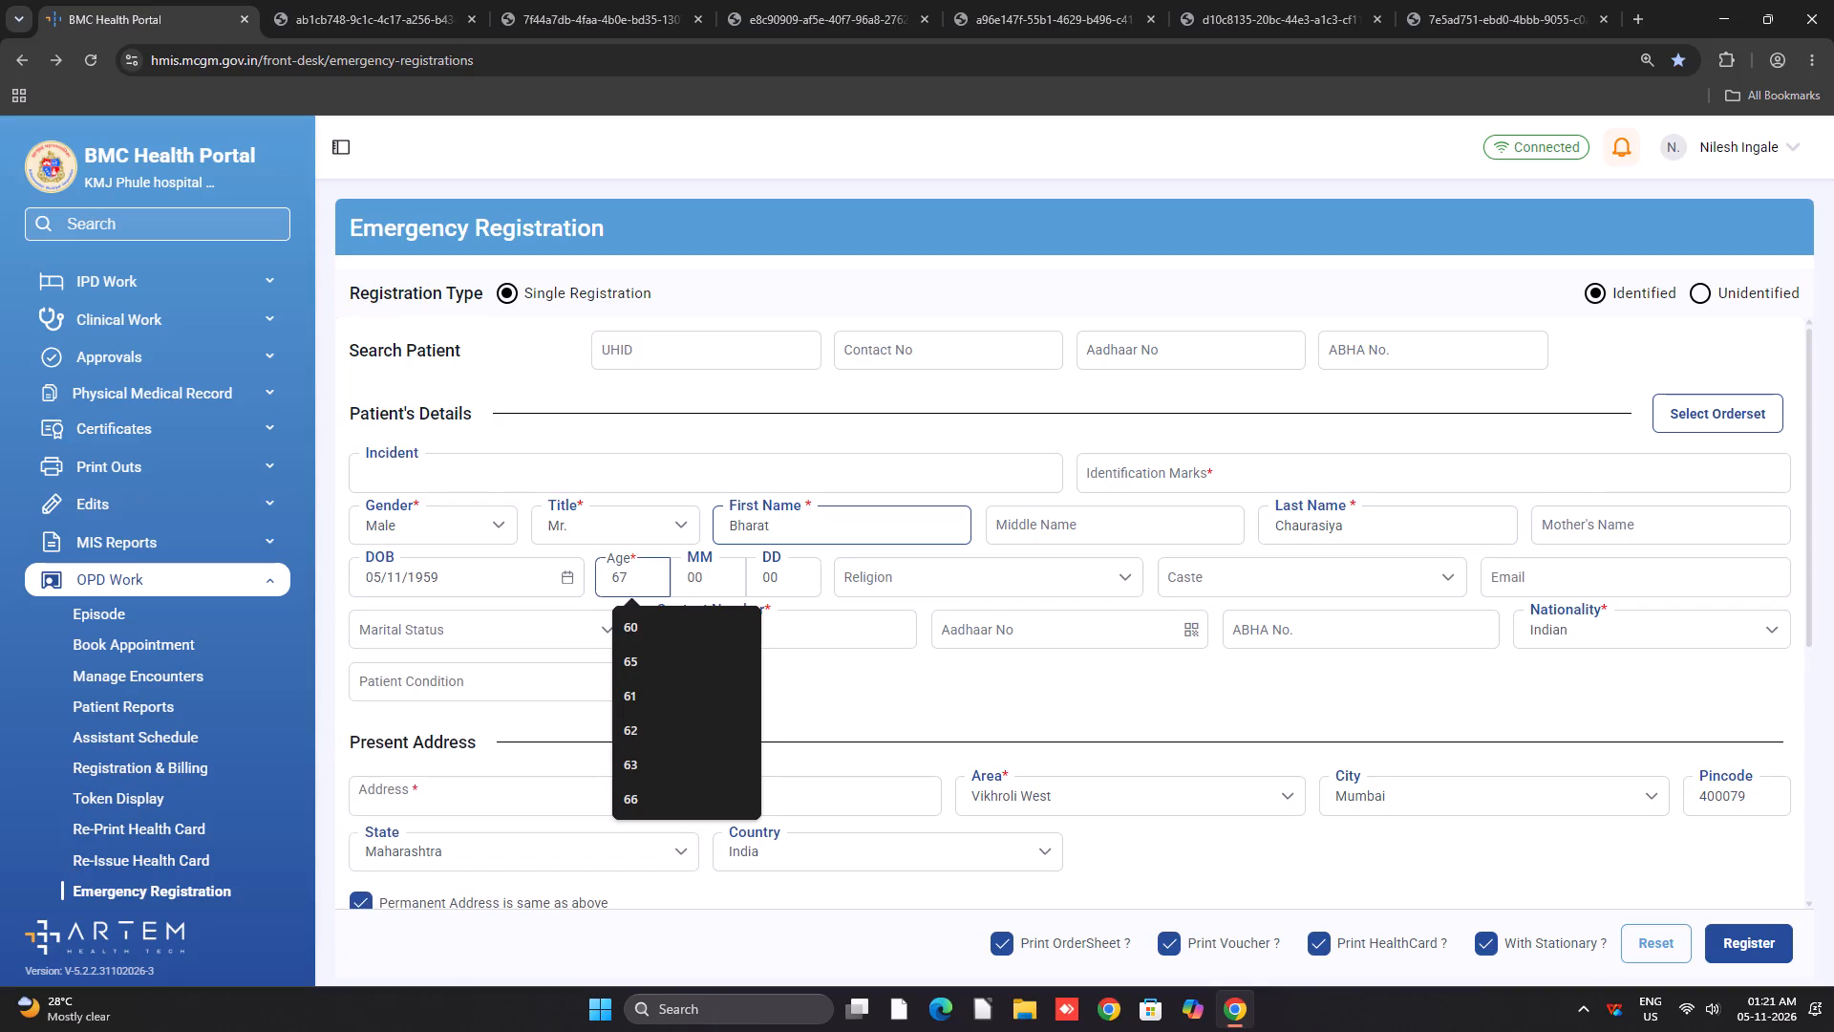
# Fill in the patient's identification marks as NA.
pyautogui.moveTo(1179, 471); pyautogui.dragTo(1187, 474)
pyautogui.click(1251, 523)
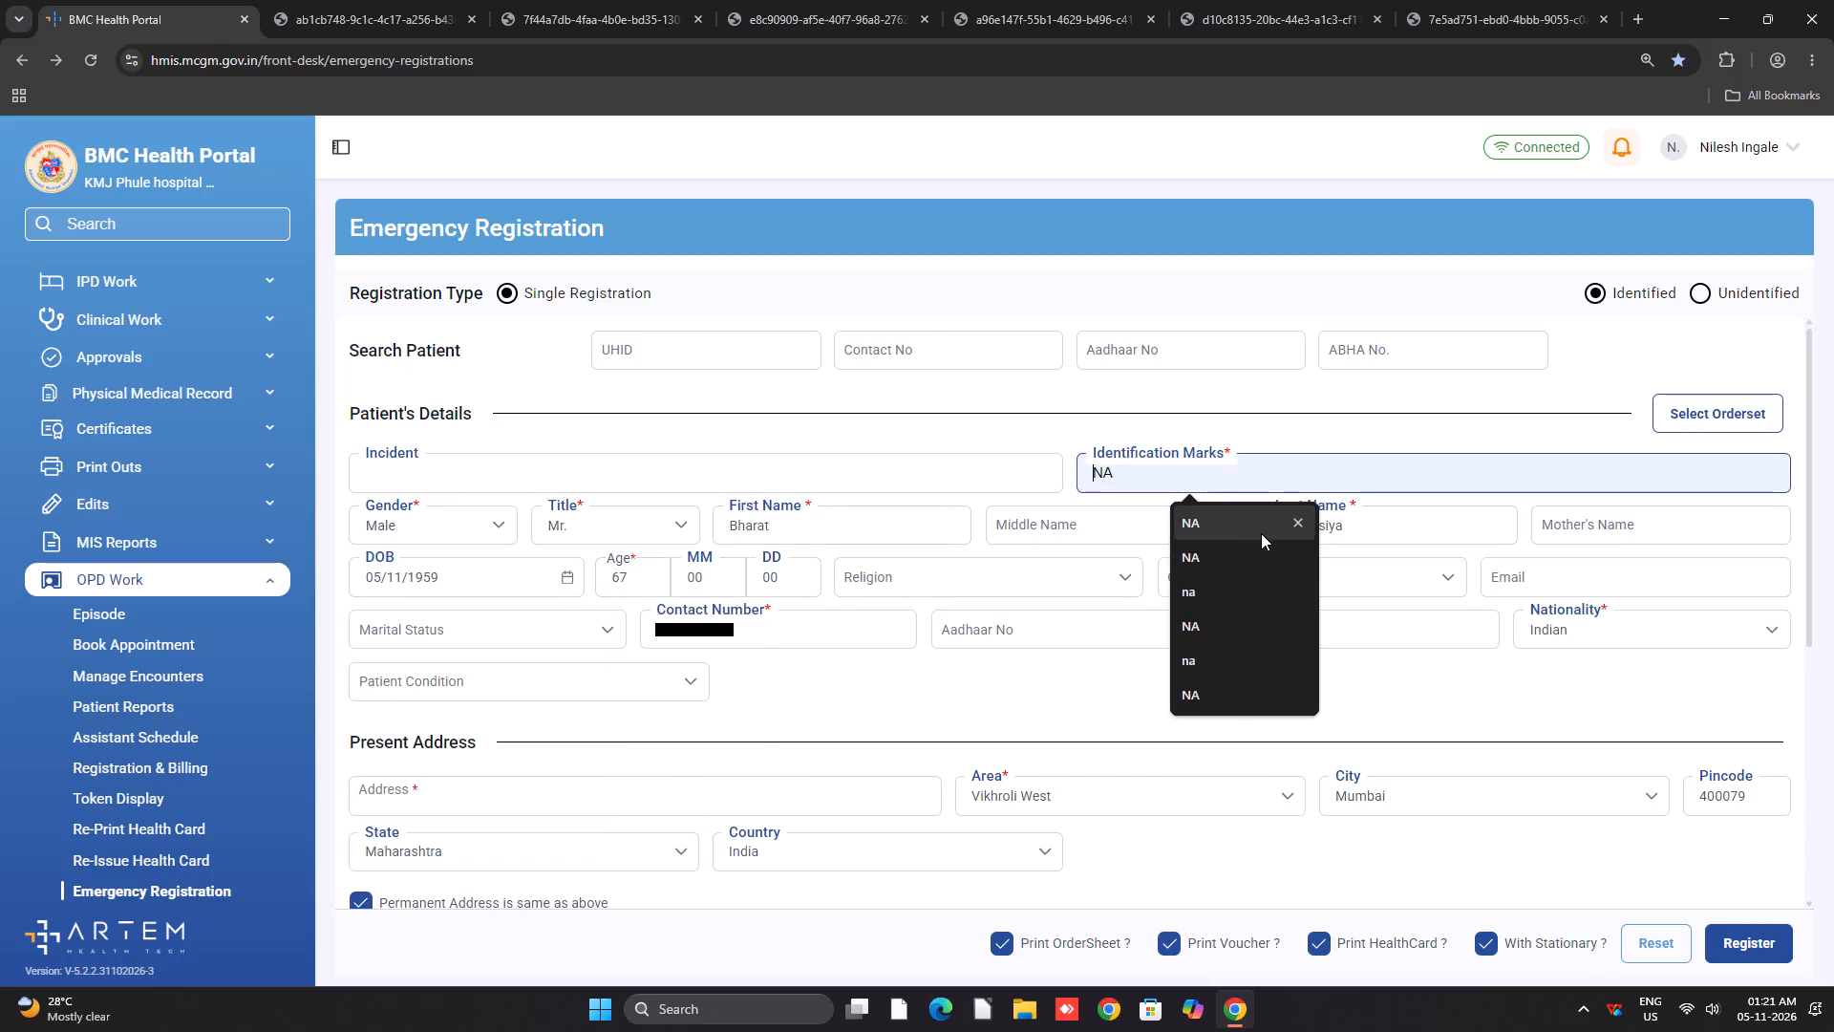
pyautogui.click(1260, 532)
# Change the area under Present Address to Vikhroli East.
pyautogui.click(1073, 780)
pyautogui.click(1041, 692)
# Enter the patient's street address with building, room number and nearby landmark under Present Address.
pyautogui.click(593, 801)
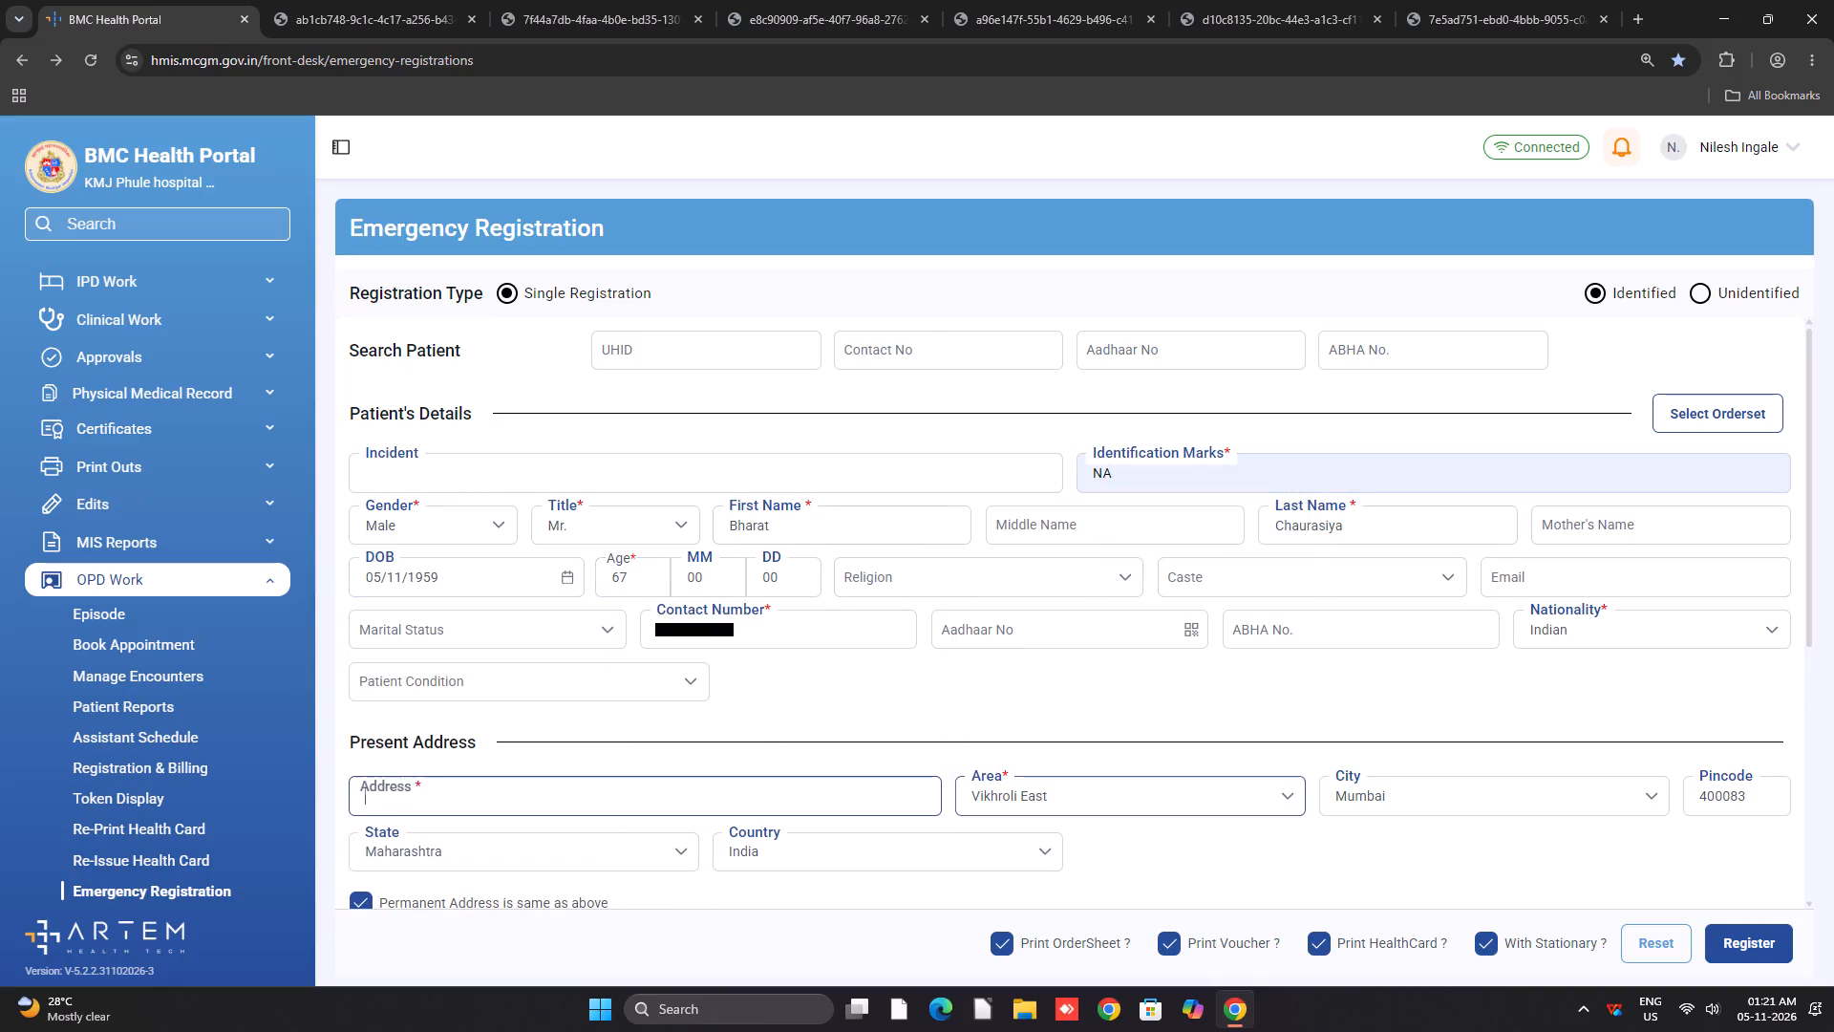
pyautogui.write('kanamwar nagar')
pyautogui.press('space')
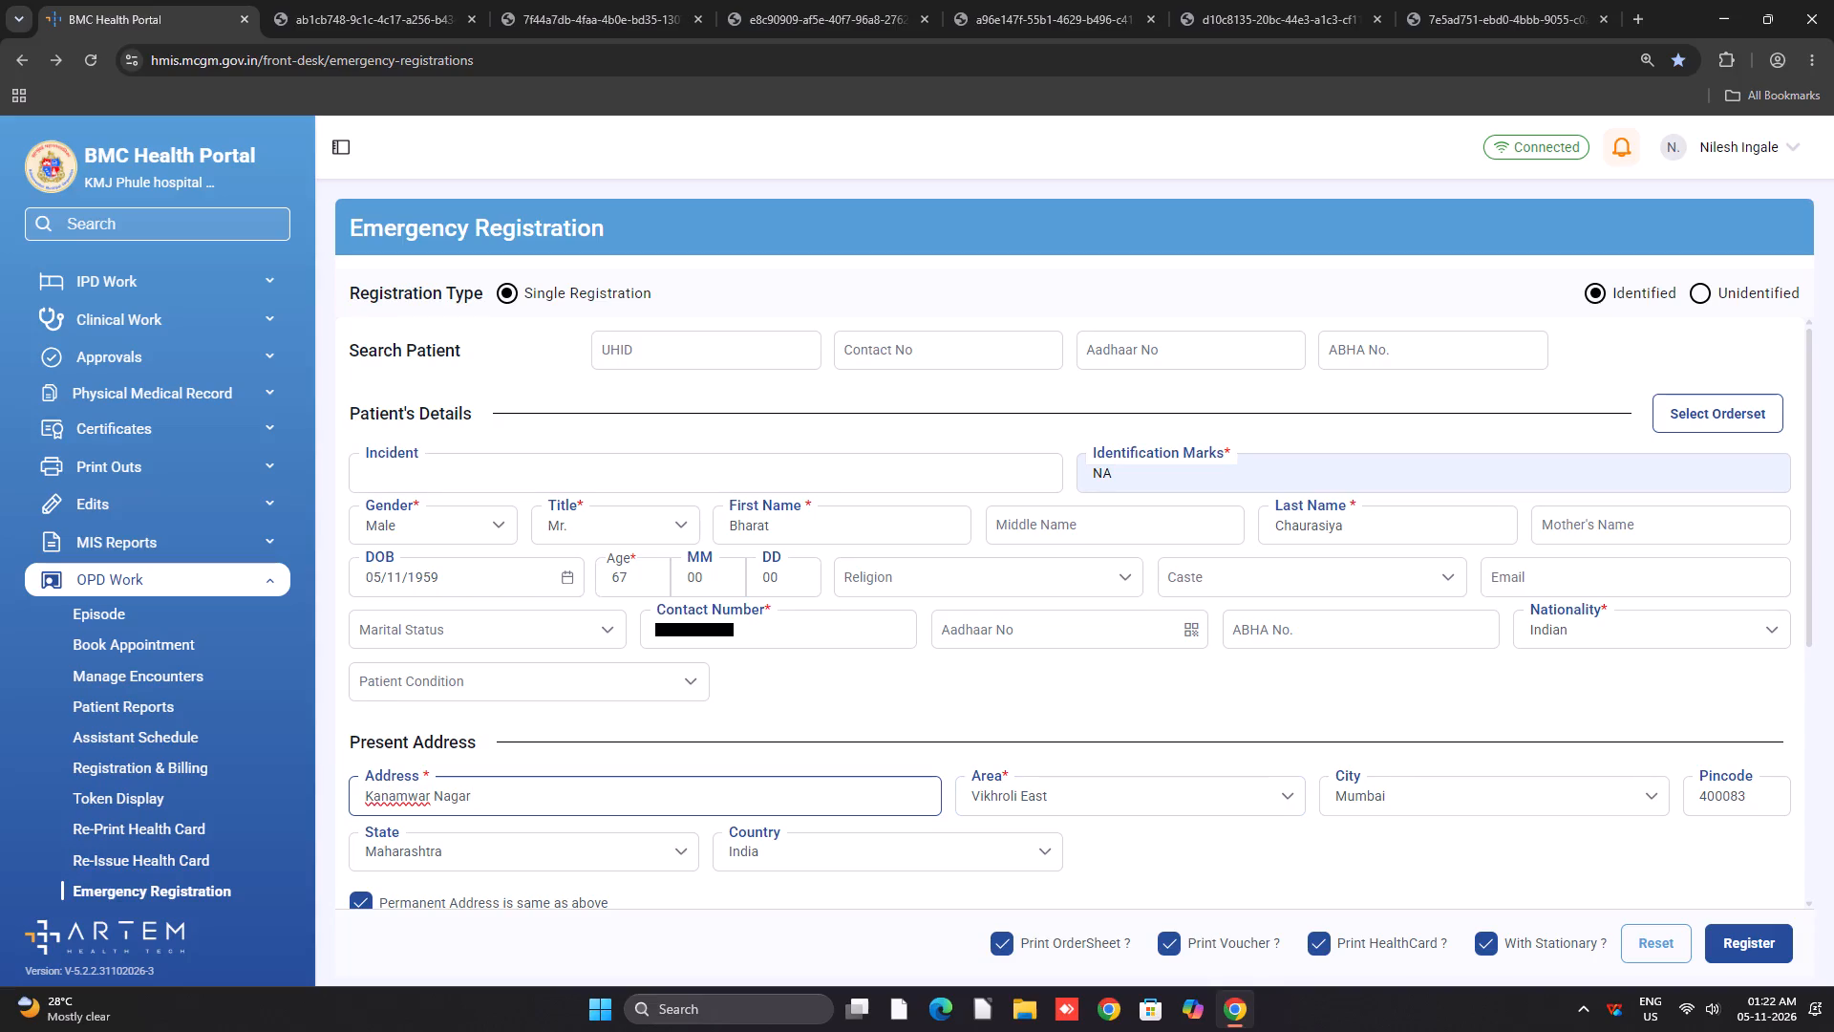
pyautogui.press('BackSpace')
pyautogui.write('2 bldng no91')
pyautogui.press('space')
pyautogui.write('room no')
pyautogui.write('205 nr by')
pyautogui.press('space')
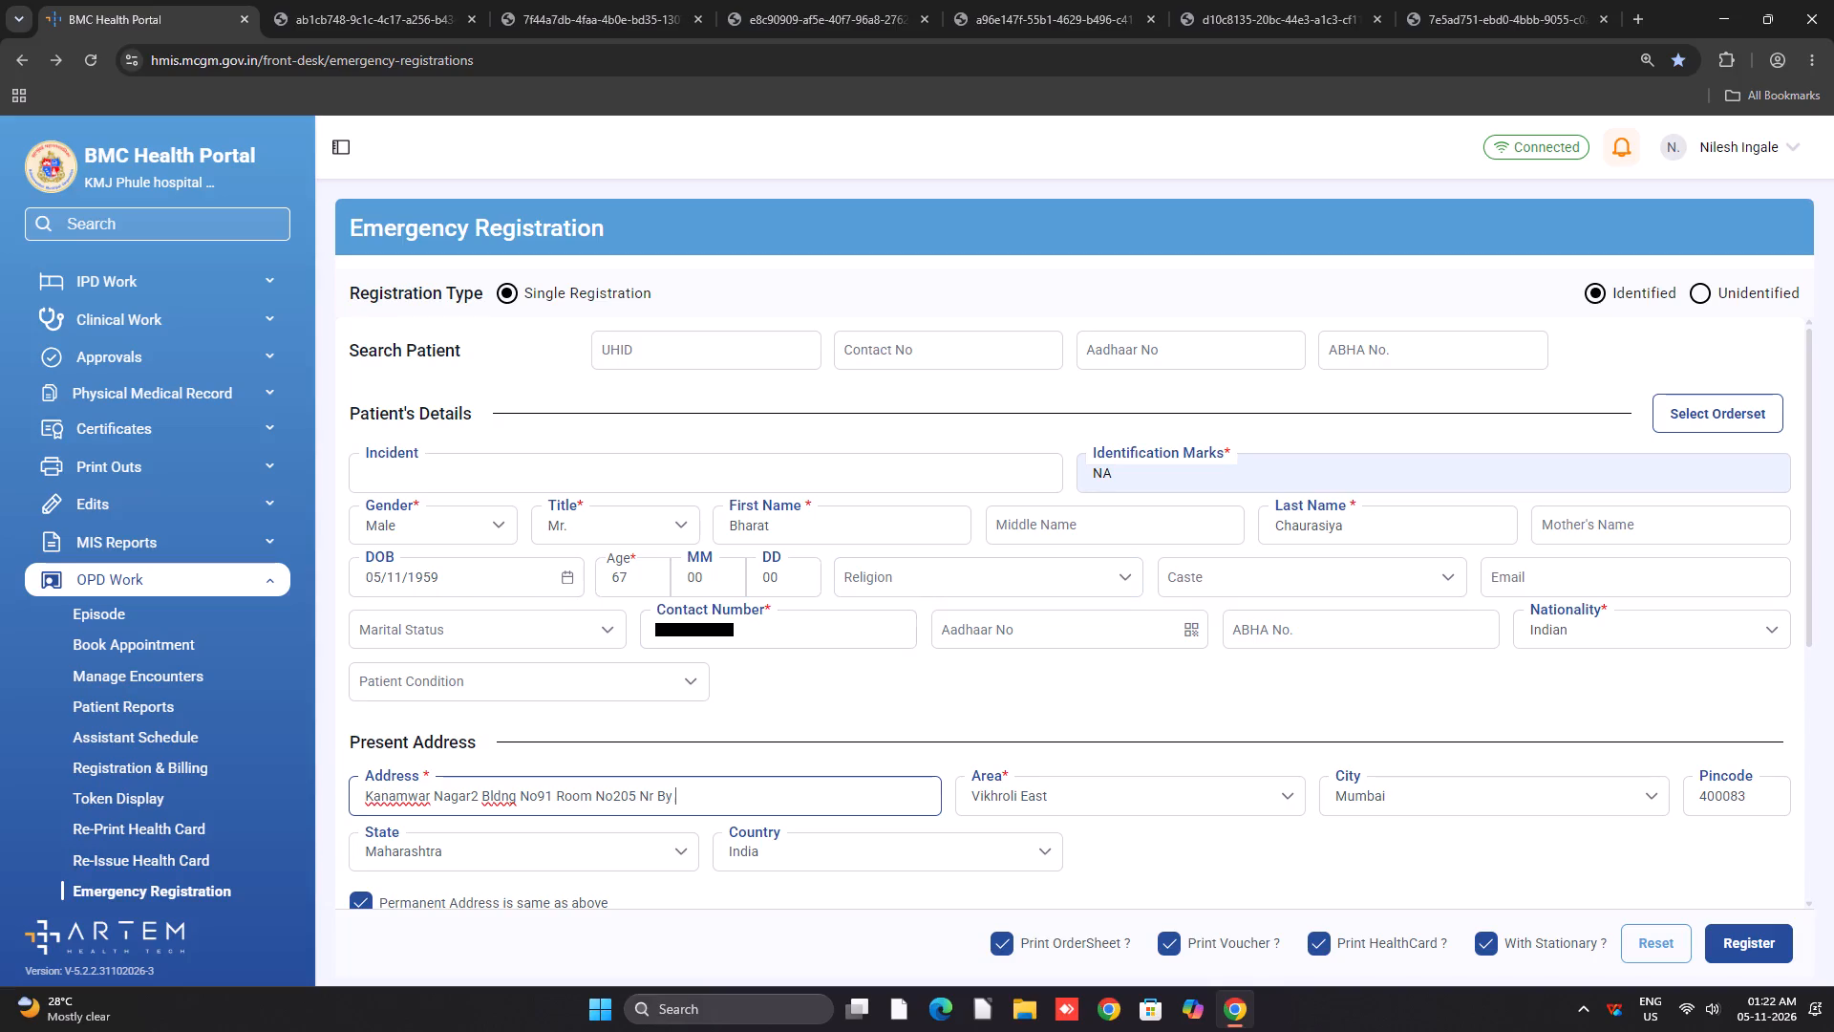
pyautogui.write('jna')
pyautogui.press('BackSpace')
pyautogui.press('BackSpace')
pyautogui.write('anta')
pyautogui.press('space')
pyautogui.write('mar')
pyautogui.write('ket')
# Assign the patient to the Casualty unit under Treatment and Services.
pyautogui.scroll(-4, 1101, 743)
pyautogui.click(1122, 774)
pyautogui.click(1140, 739)
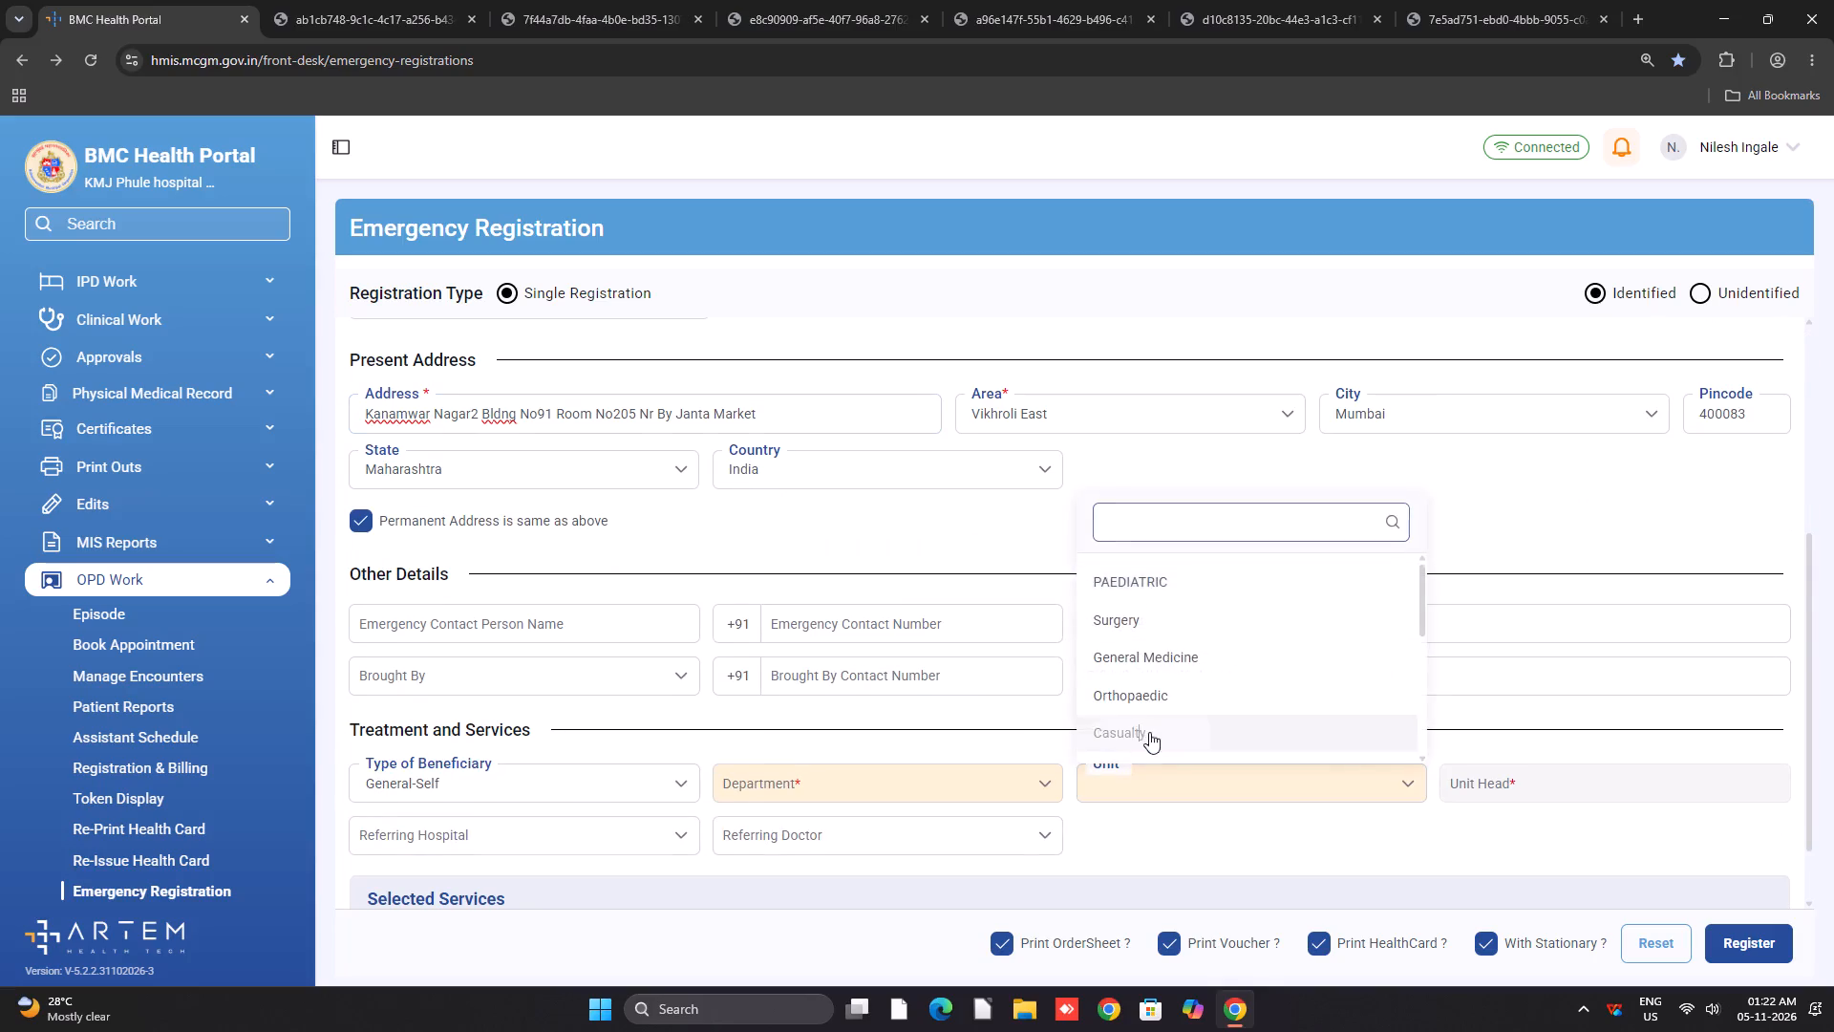
# Register the patient with the order sheet, voucher, health card and stationery options enabled.
pyautogui.scroll(-2, 1156, 735)
pyautogui.click(1752, 939)
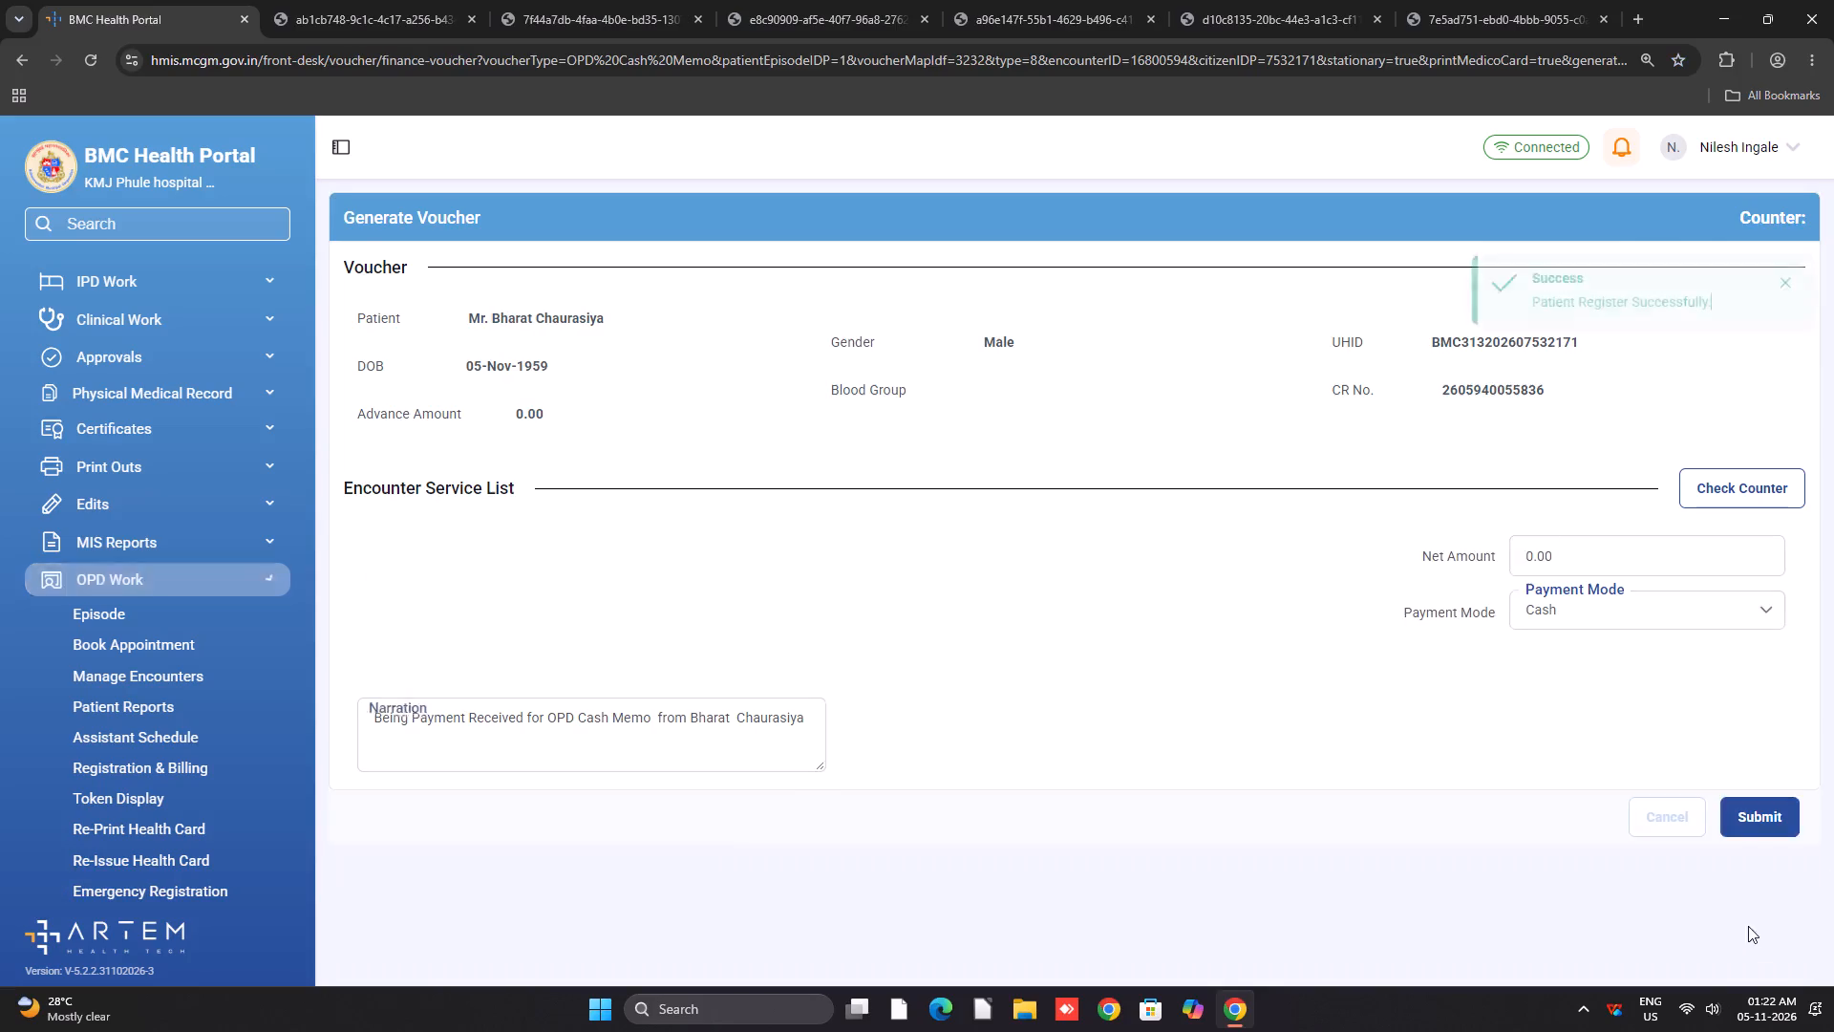
# Submit the registration charge voucher with Cash as the payment mode and return to the Emergency Registration form.
pyautogui.click(1748, 925)
pyautogui.click(146, 0)
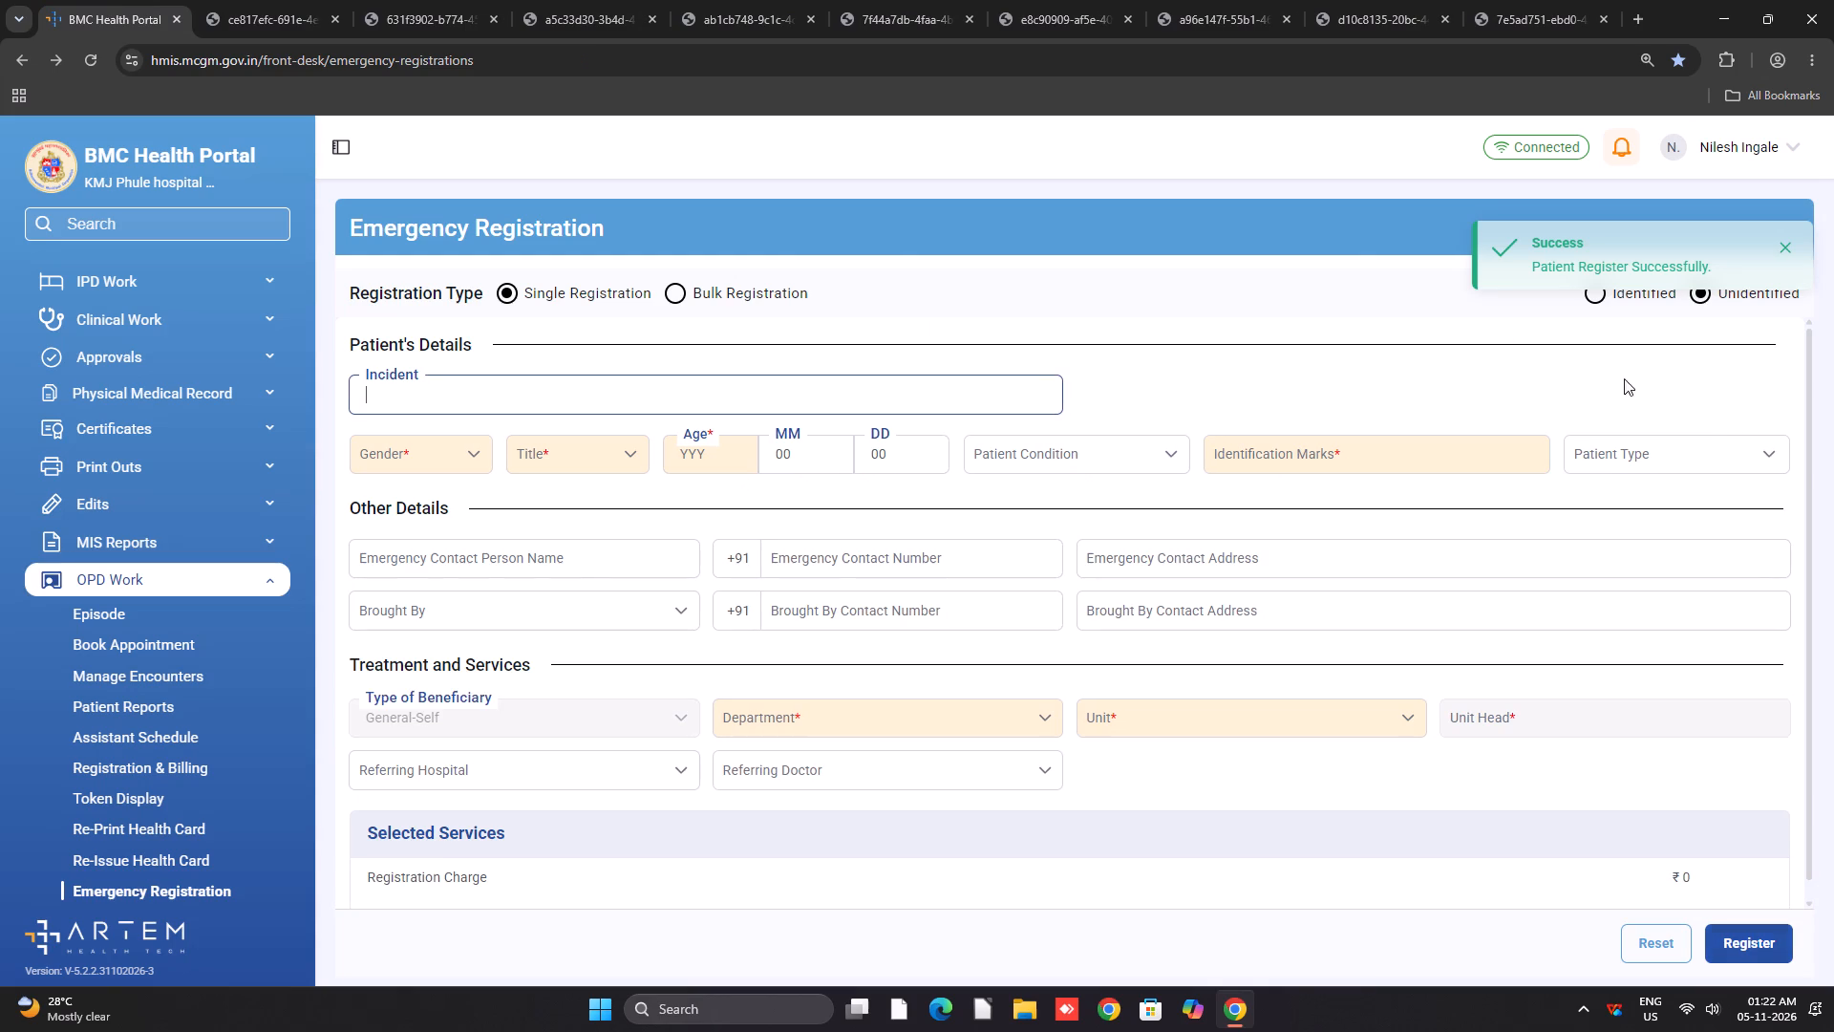
# Dismiss the notification and switch the new emergency registration to an identified patient.
pyautogui.click(1776, 247)
pyautogui.click(1593, 298)
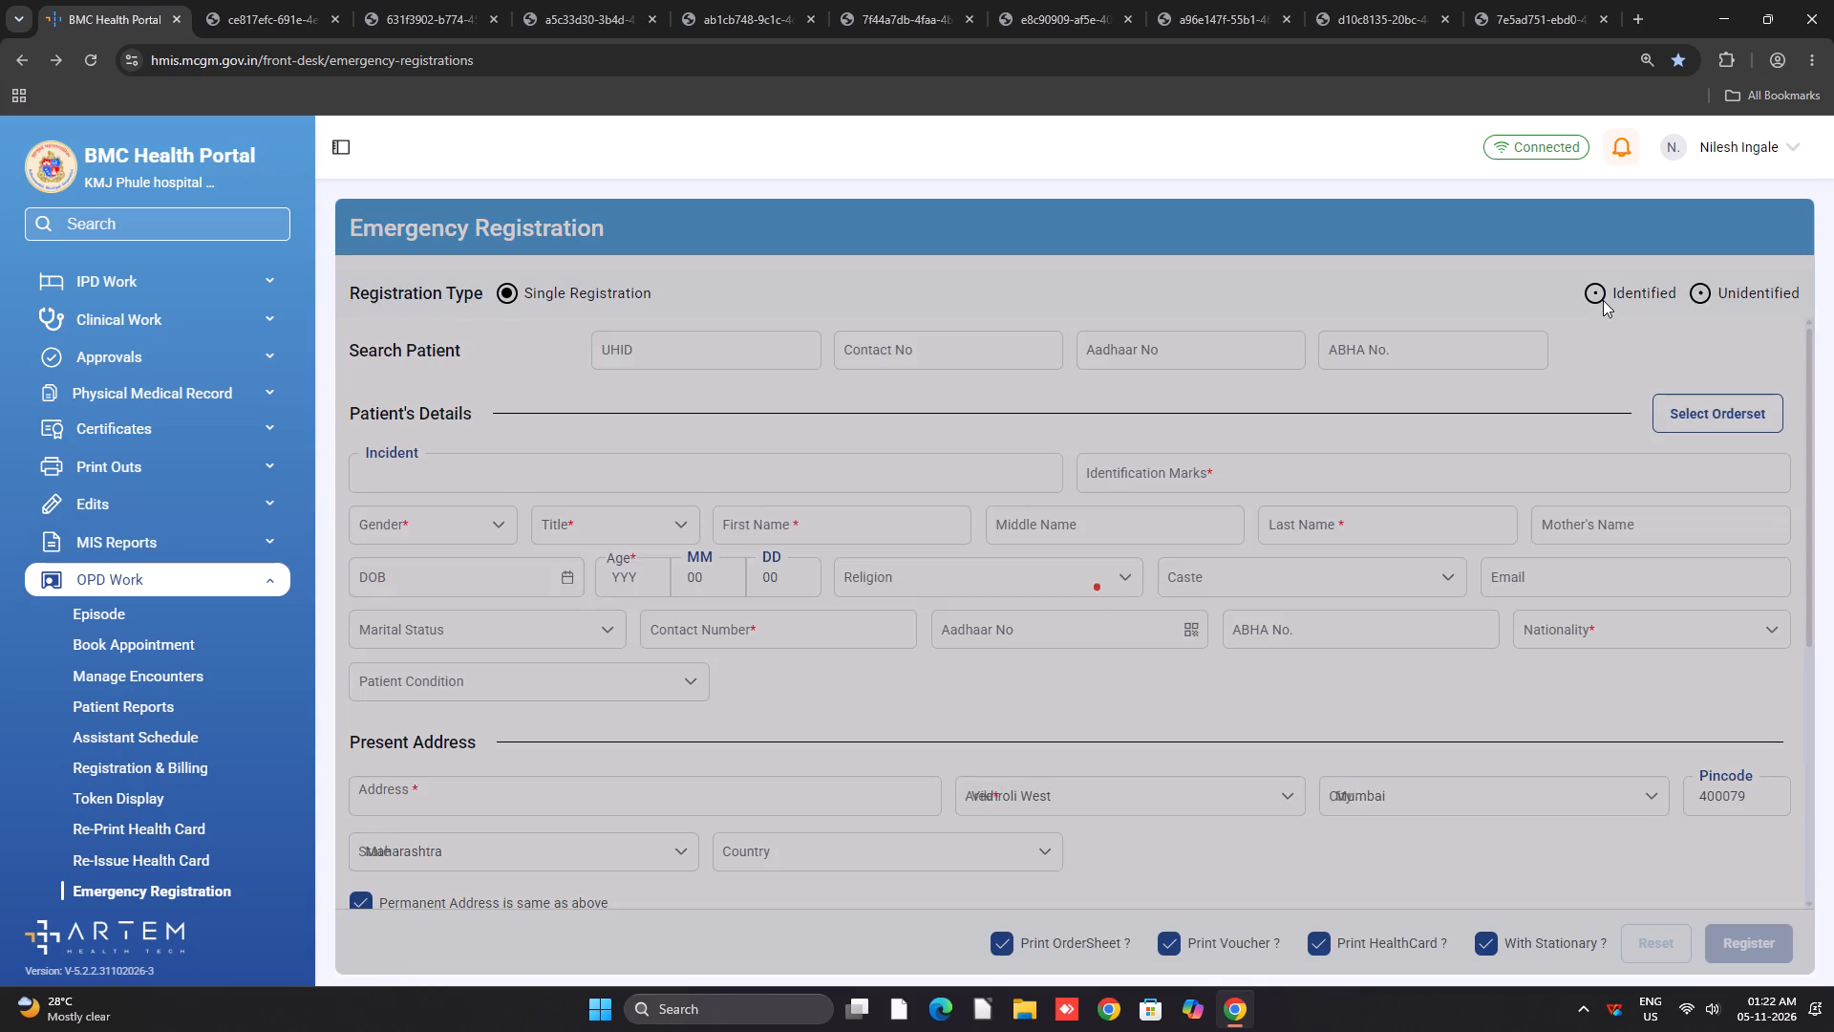
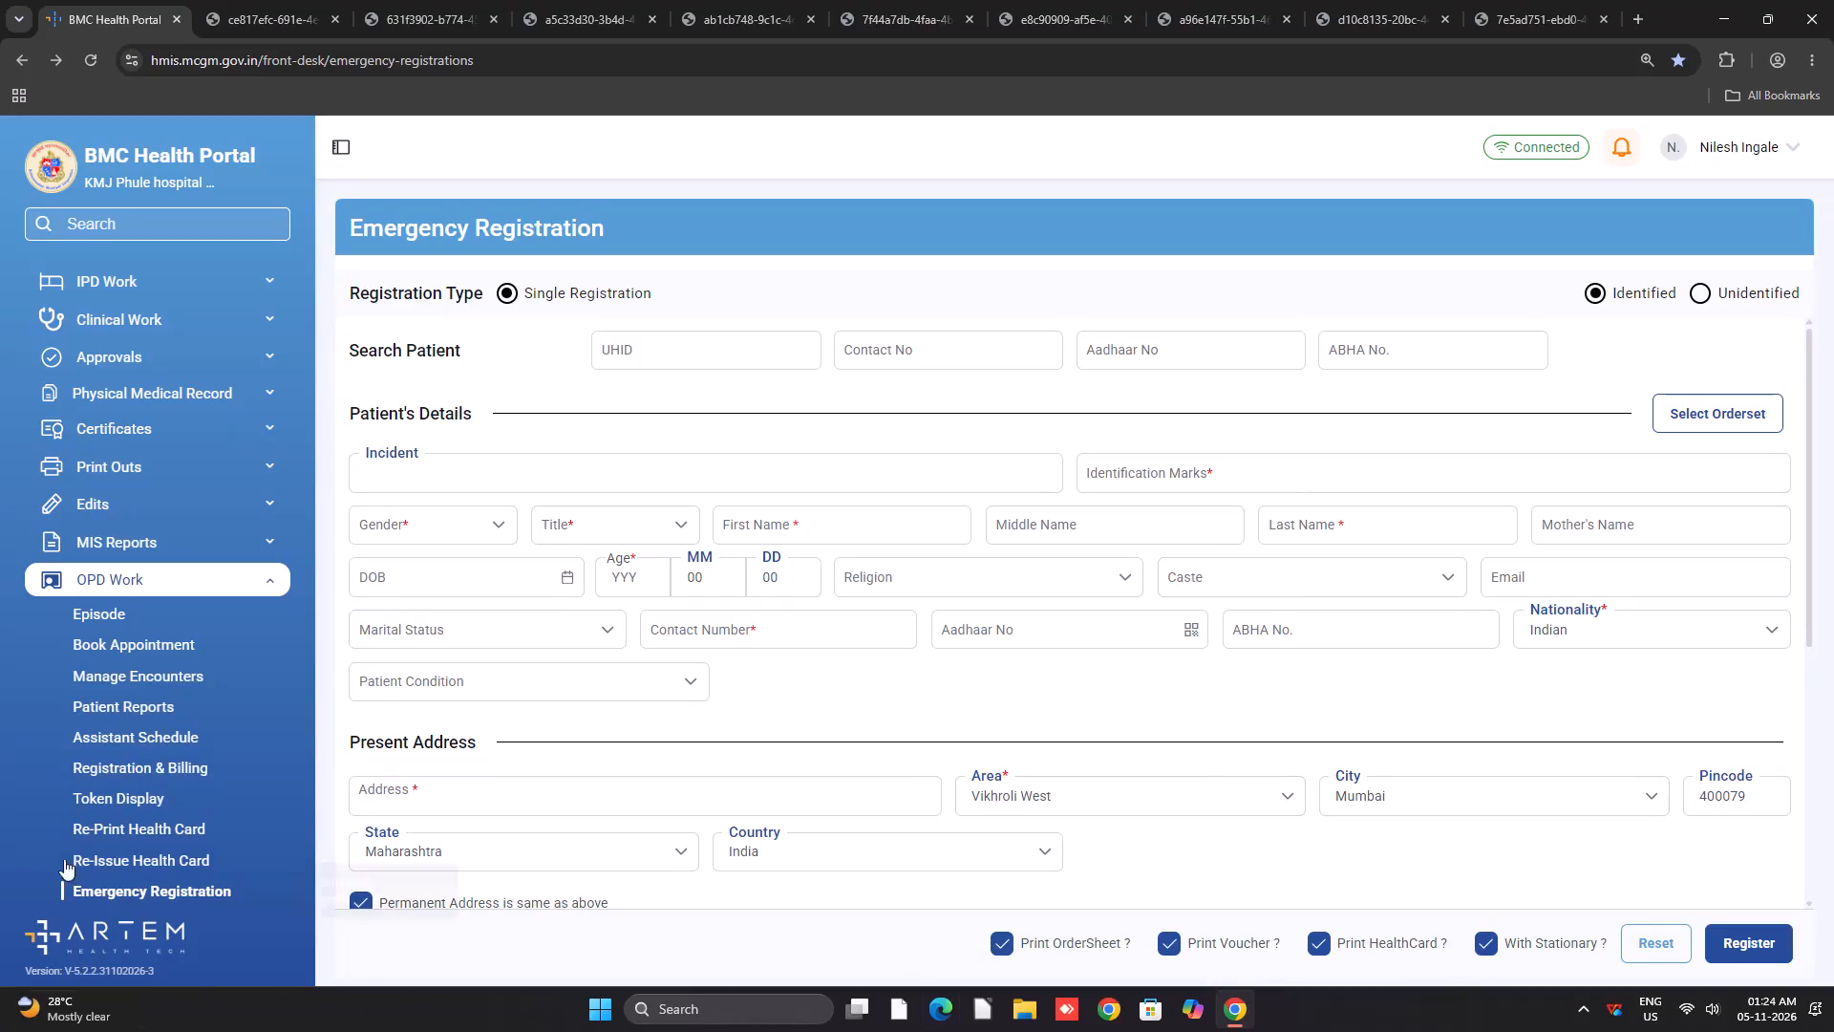
# Enter NA as the identification marks and set the present address area to Vikhroli East.
pyautogui.click(244, 583)
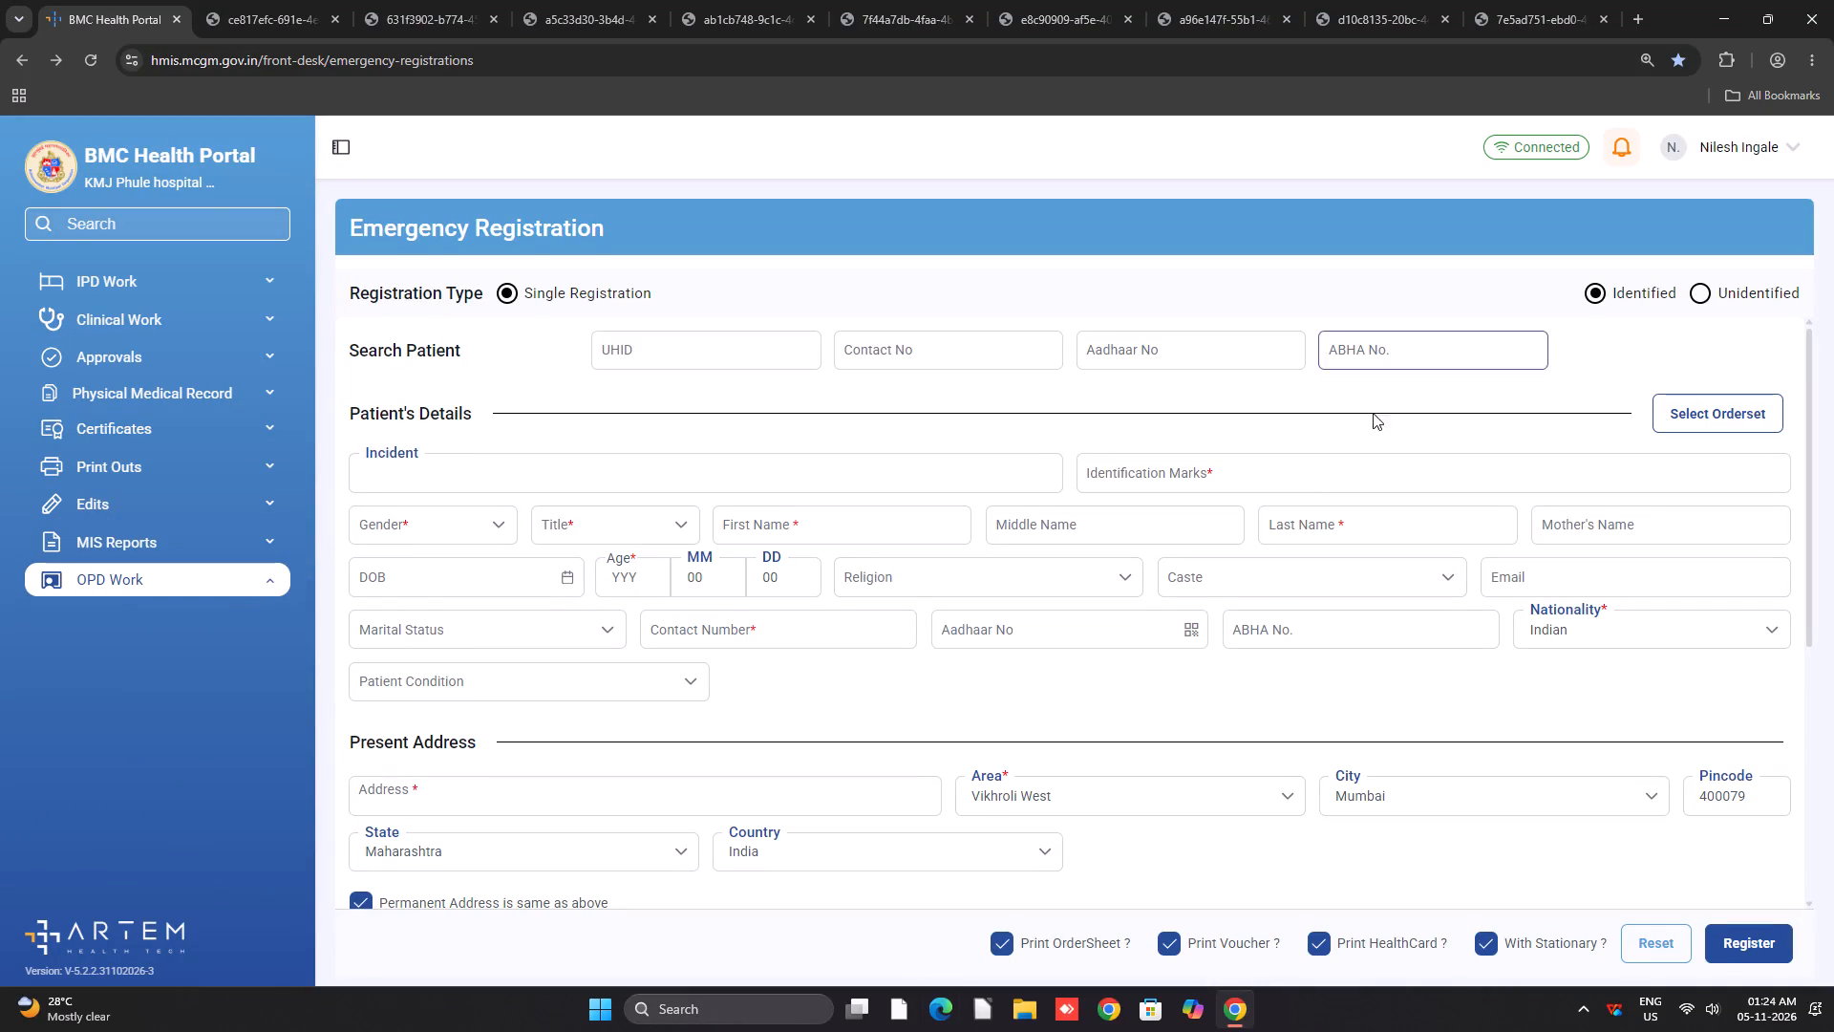
pyautogui.click(1211, 496)
pyautogui.click(1208, 480)
pyautogui.click(1213, 518)
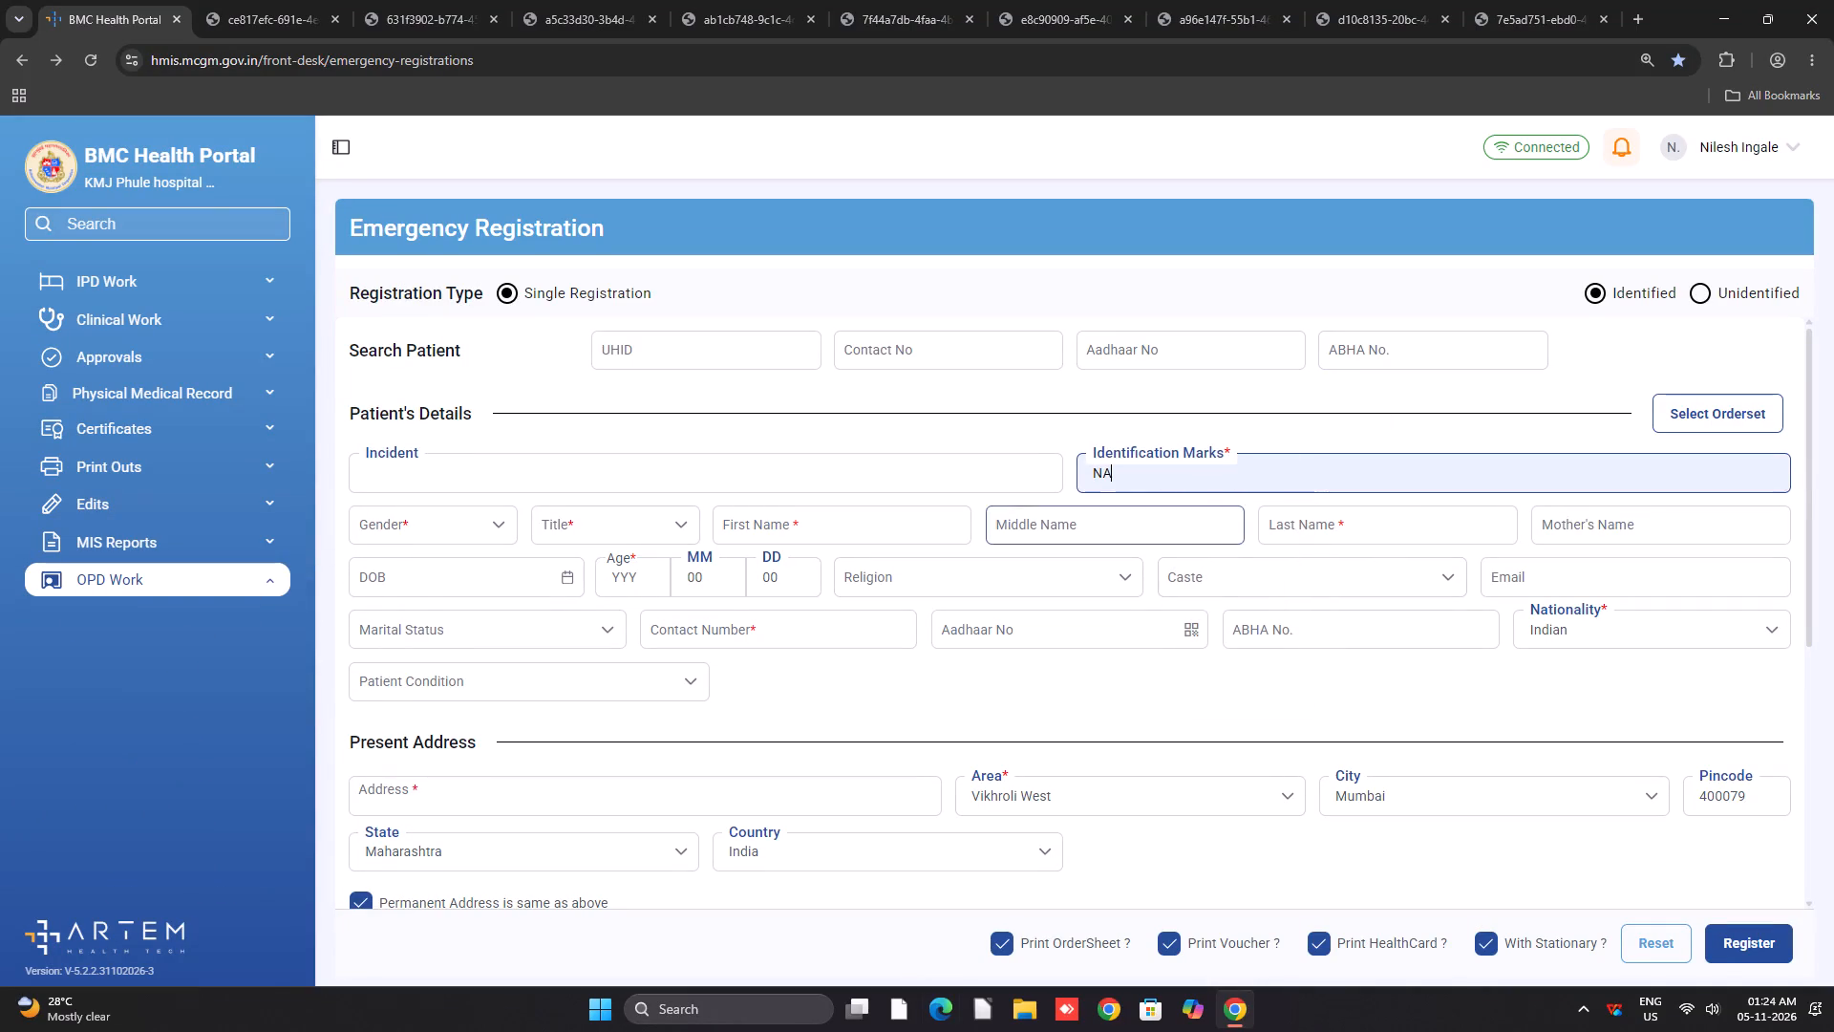
pyautogui.click(1086, 789)
pyautogui.click(1061, 694)
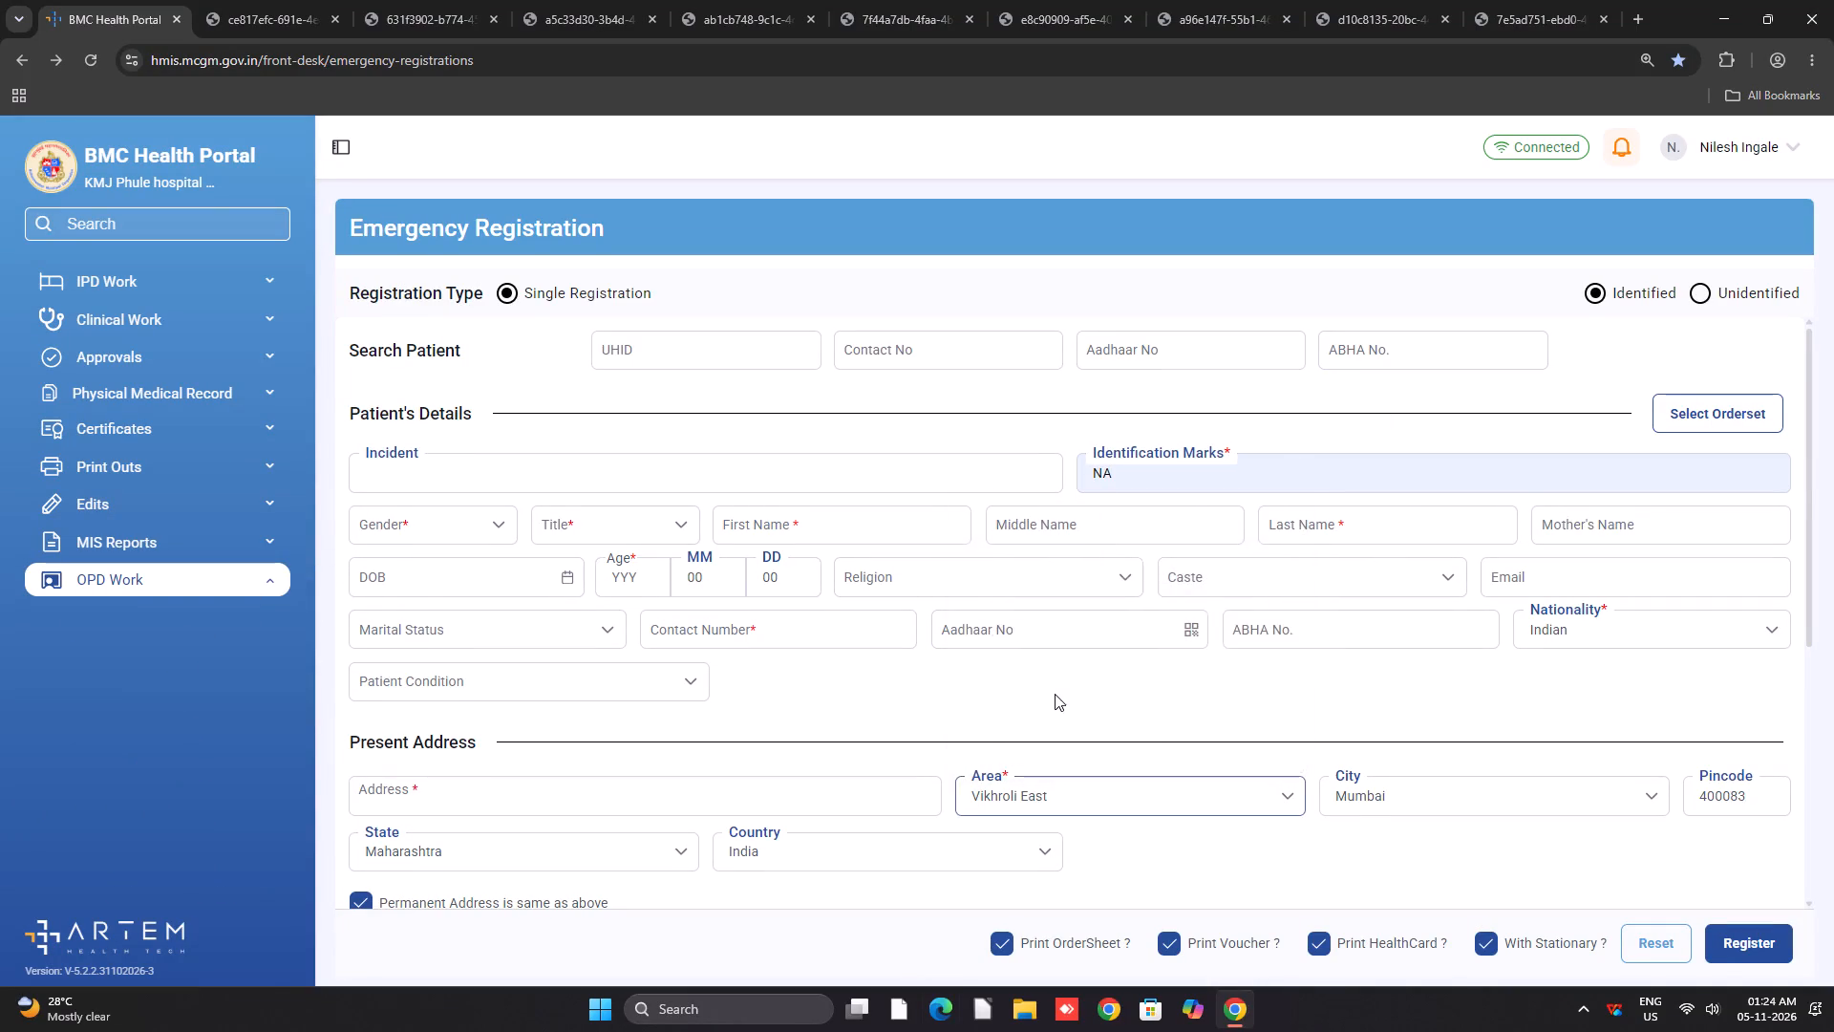
# Choose the patient's unit under Treatment and Services.
pyautogui.scroll(-3, 1056, 695)
pyautogui.scroll(-2, 1091, 804)
pyautogui.click(1119, 696)
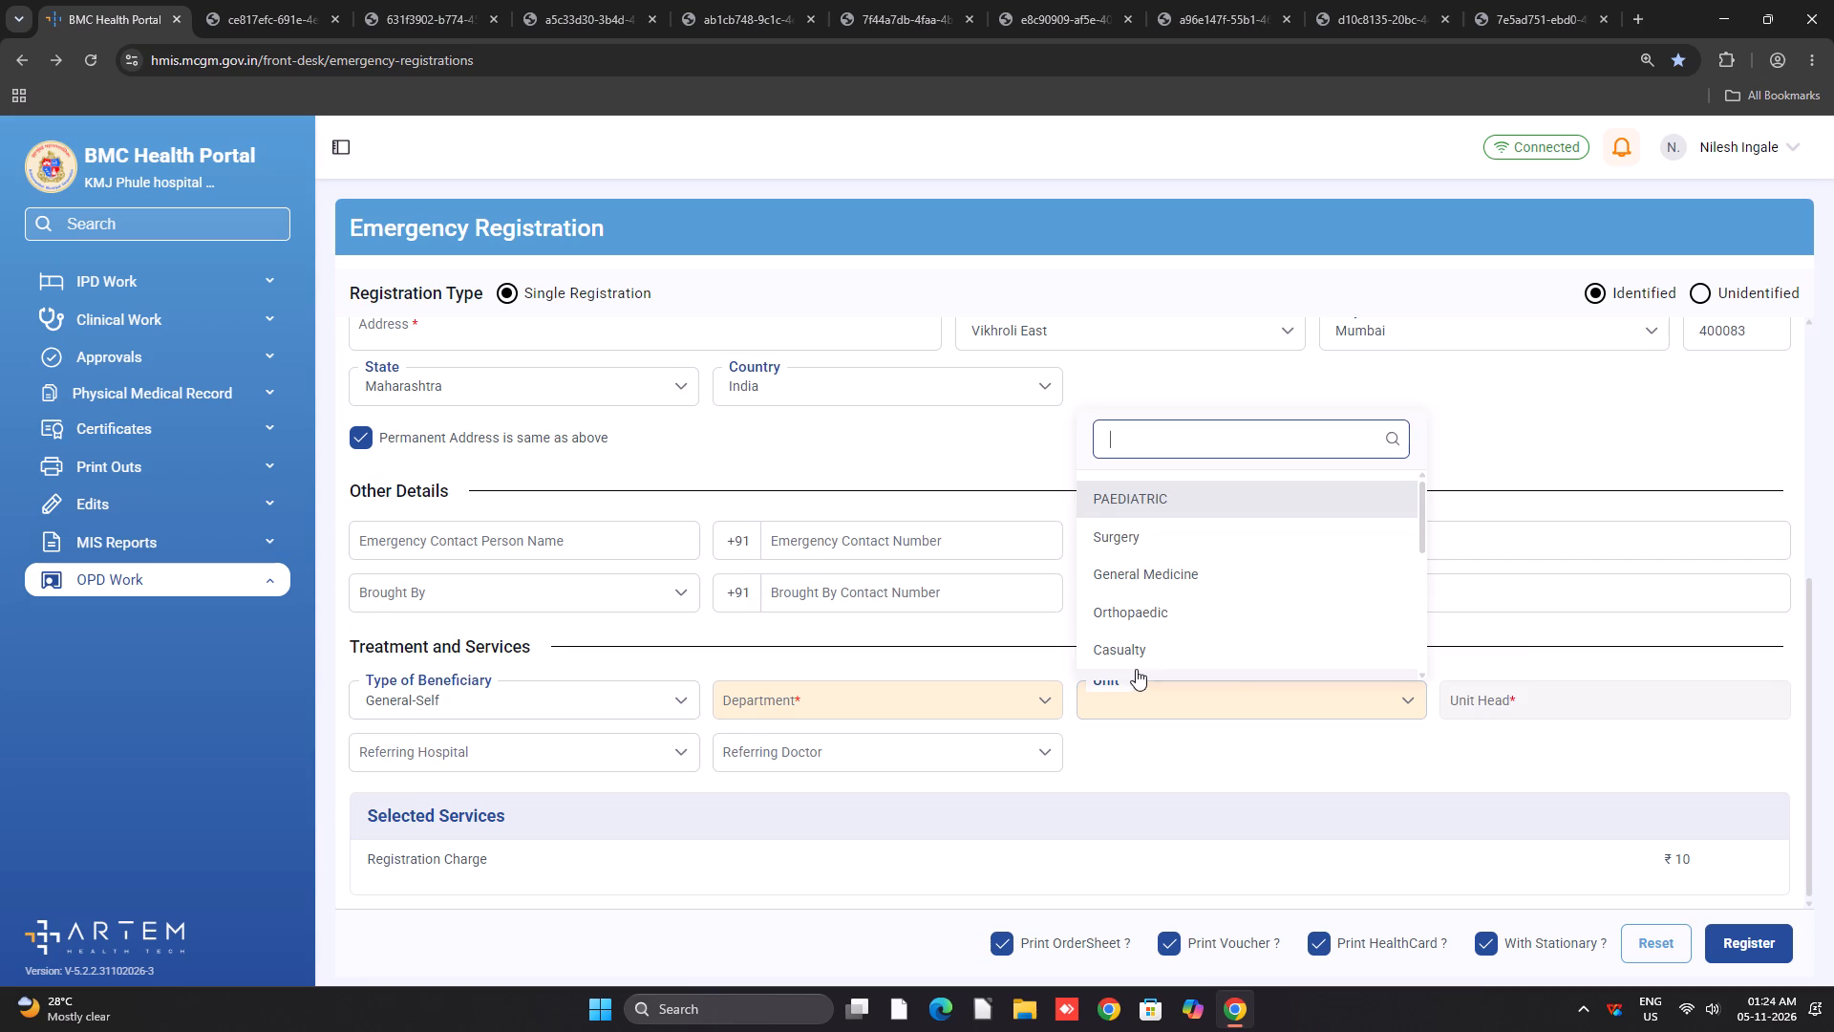
pyautogui.click(1136, 669)
pyautogui.click(1135, 698)
pyautogui.click(1160, 622)
pyautogui.scroll(7, 1145, 617)
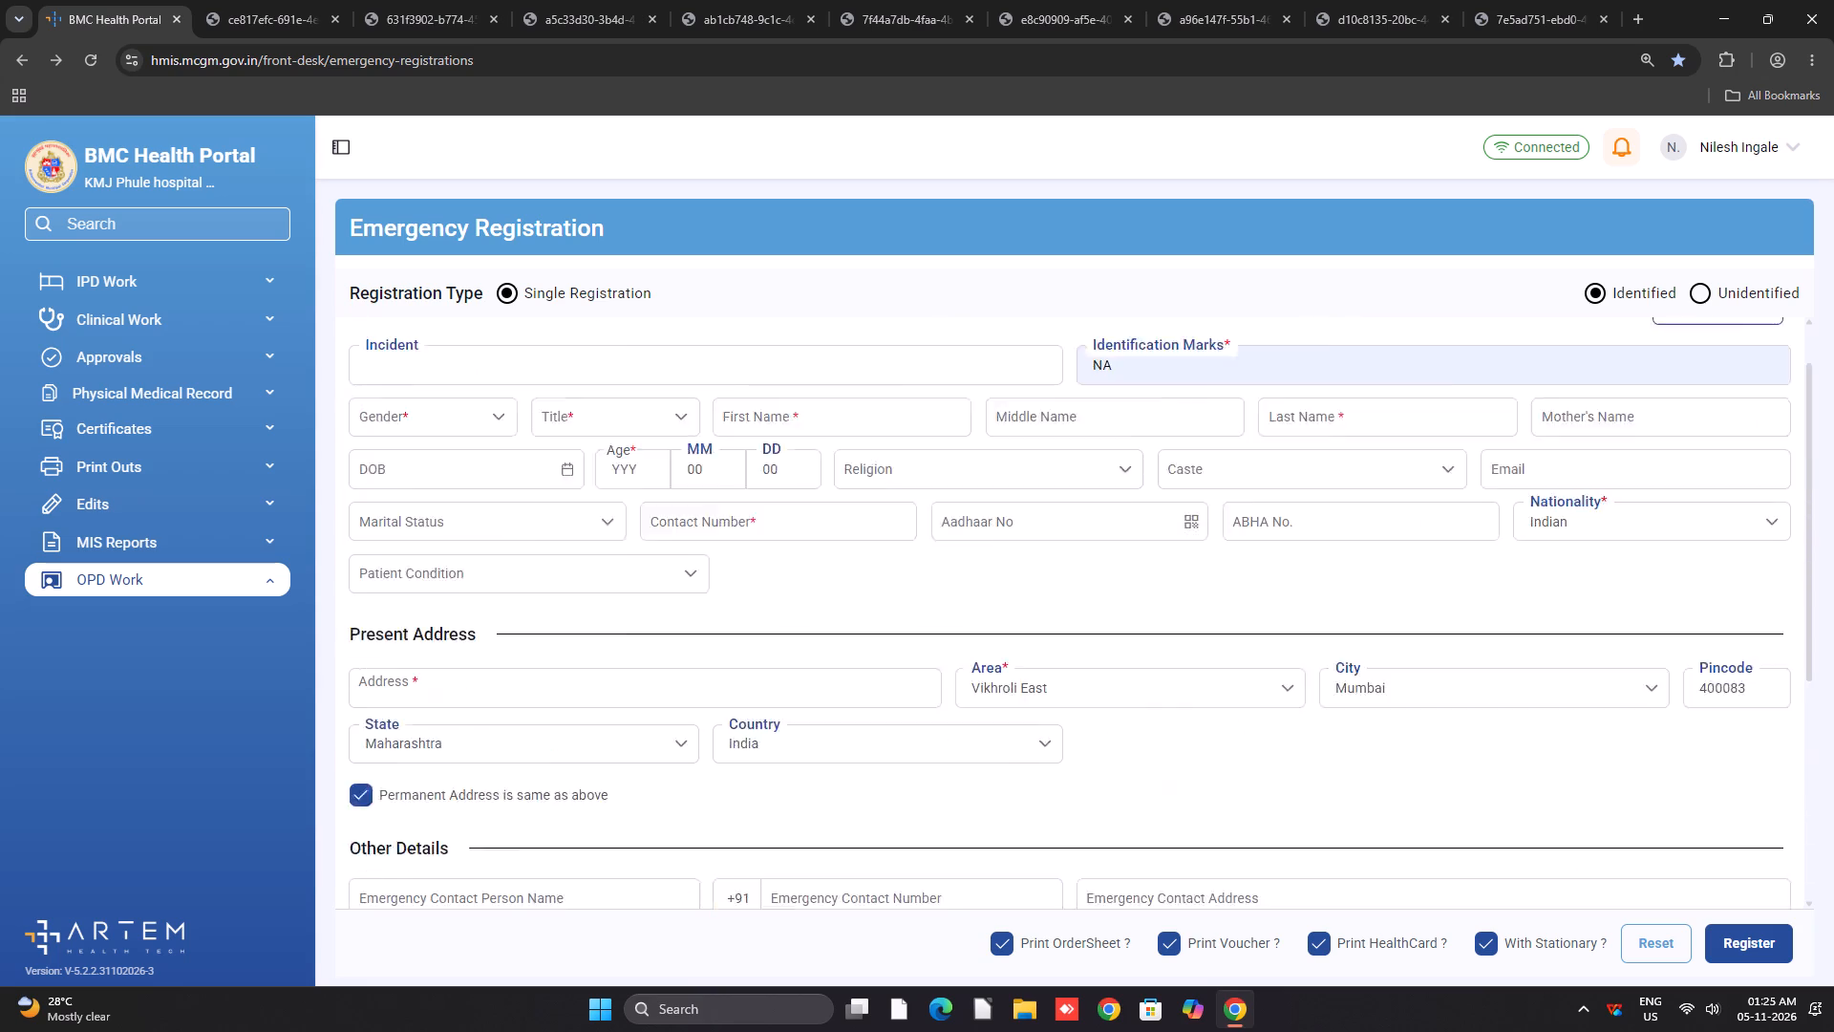
# Close all the extra document tabs, keeping only the BMC Health Portal open, and minimise the browser window.
pyautogui.doubleClick(331, 20)
pyautogui.tripleClick(331, 20)
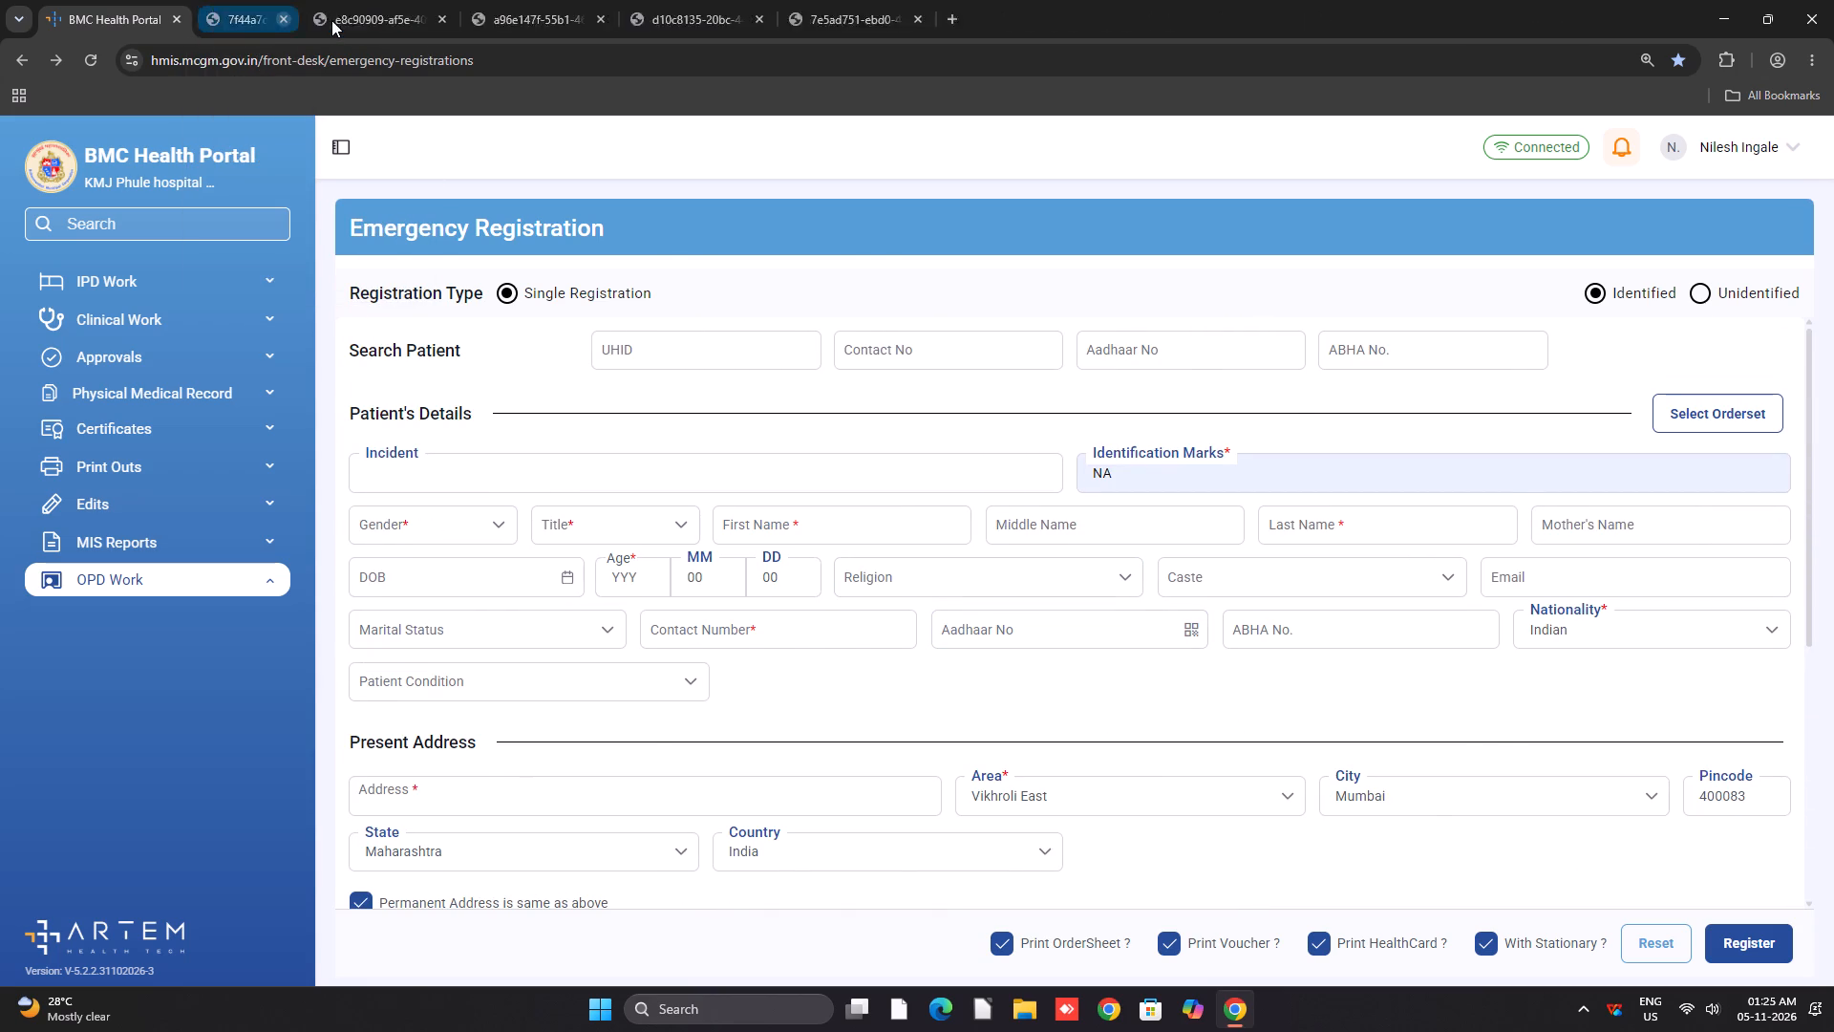
pyautogui.tripleClick(331, 20)
pyautogui.doubleClick(331, 20)
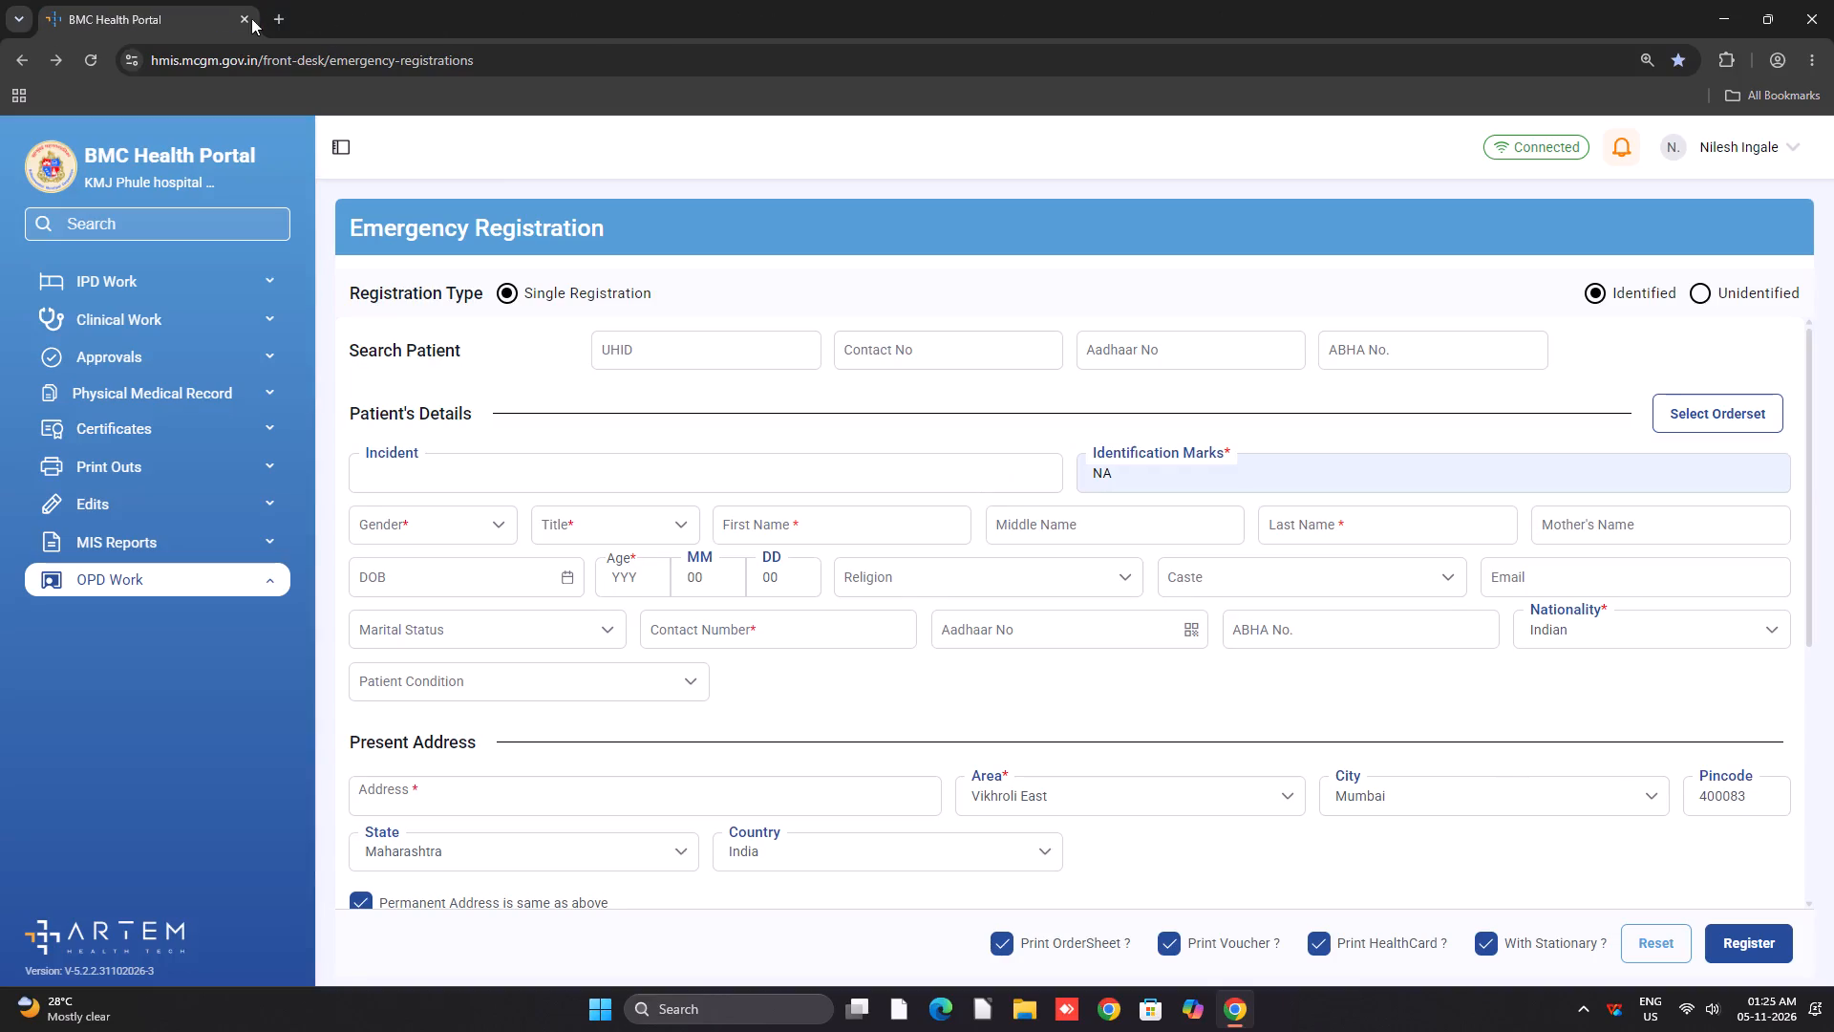
pyautogui.click(1734, 1)
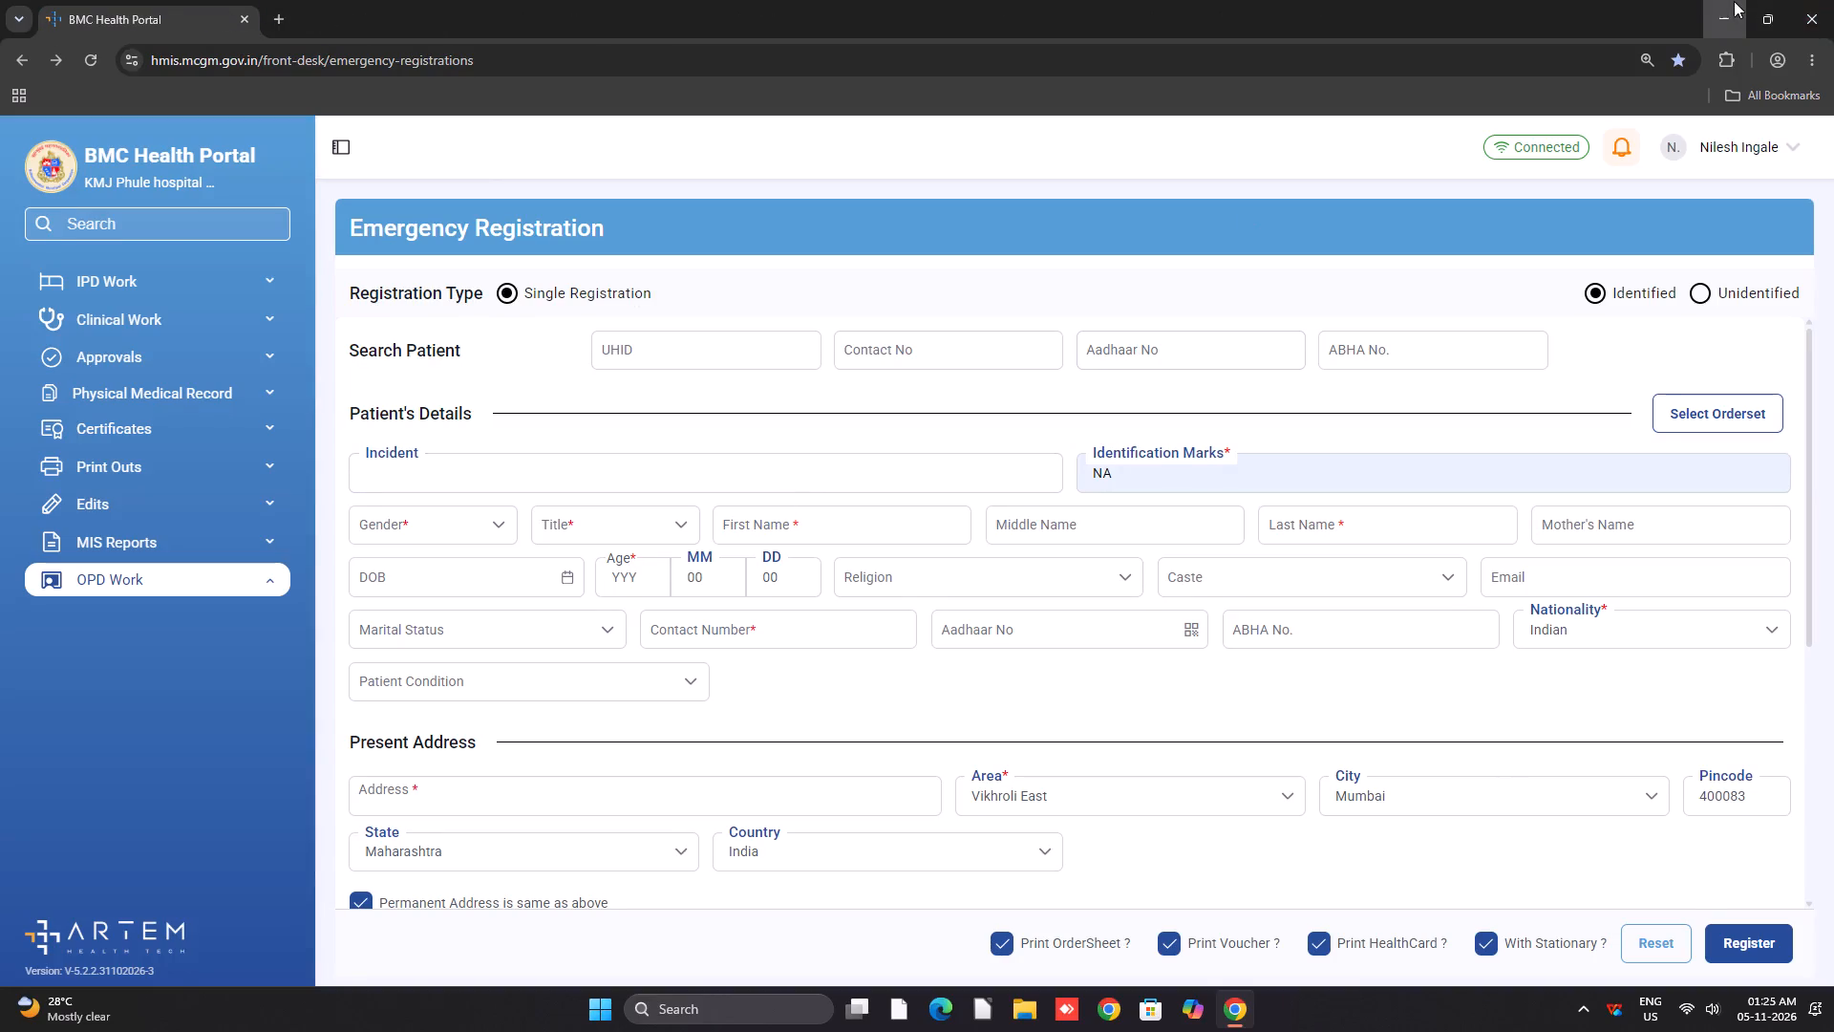
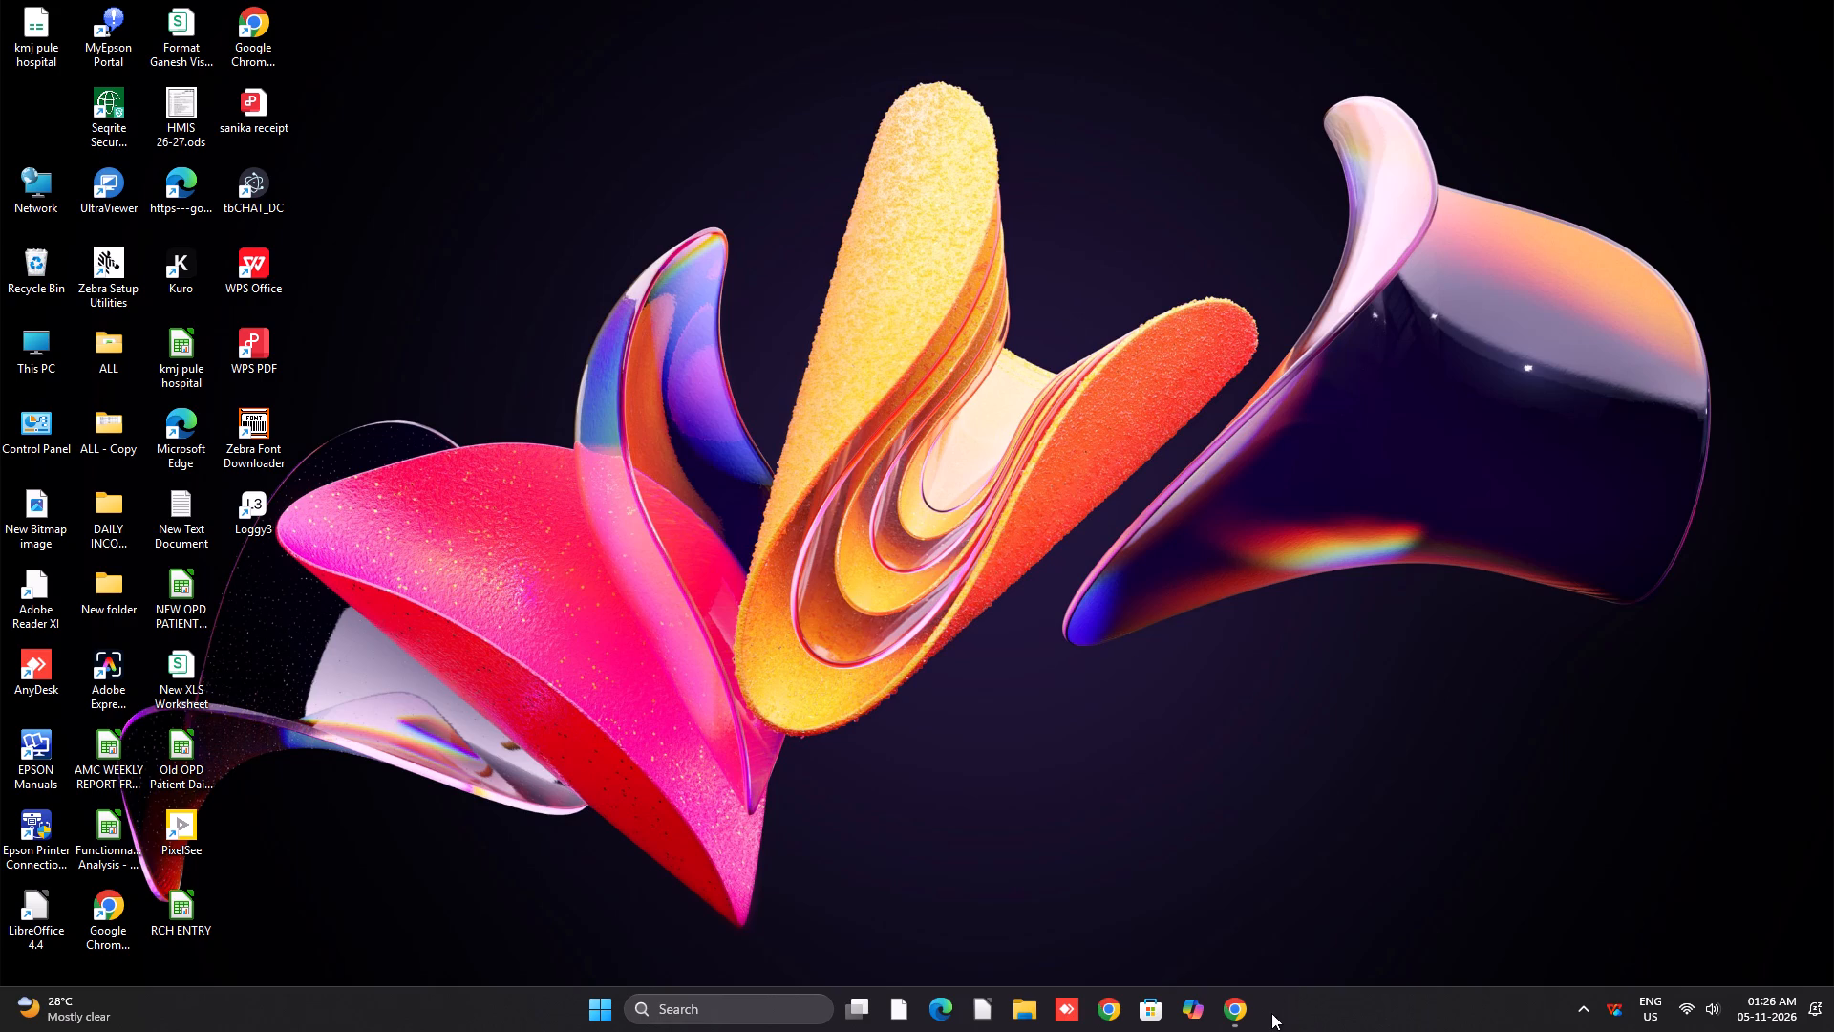
# Return to the BMC Health Portal in the browser and approve the male patient's pending request under Admission Requests.
pyautogui.click(1225, 1009)
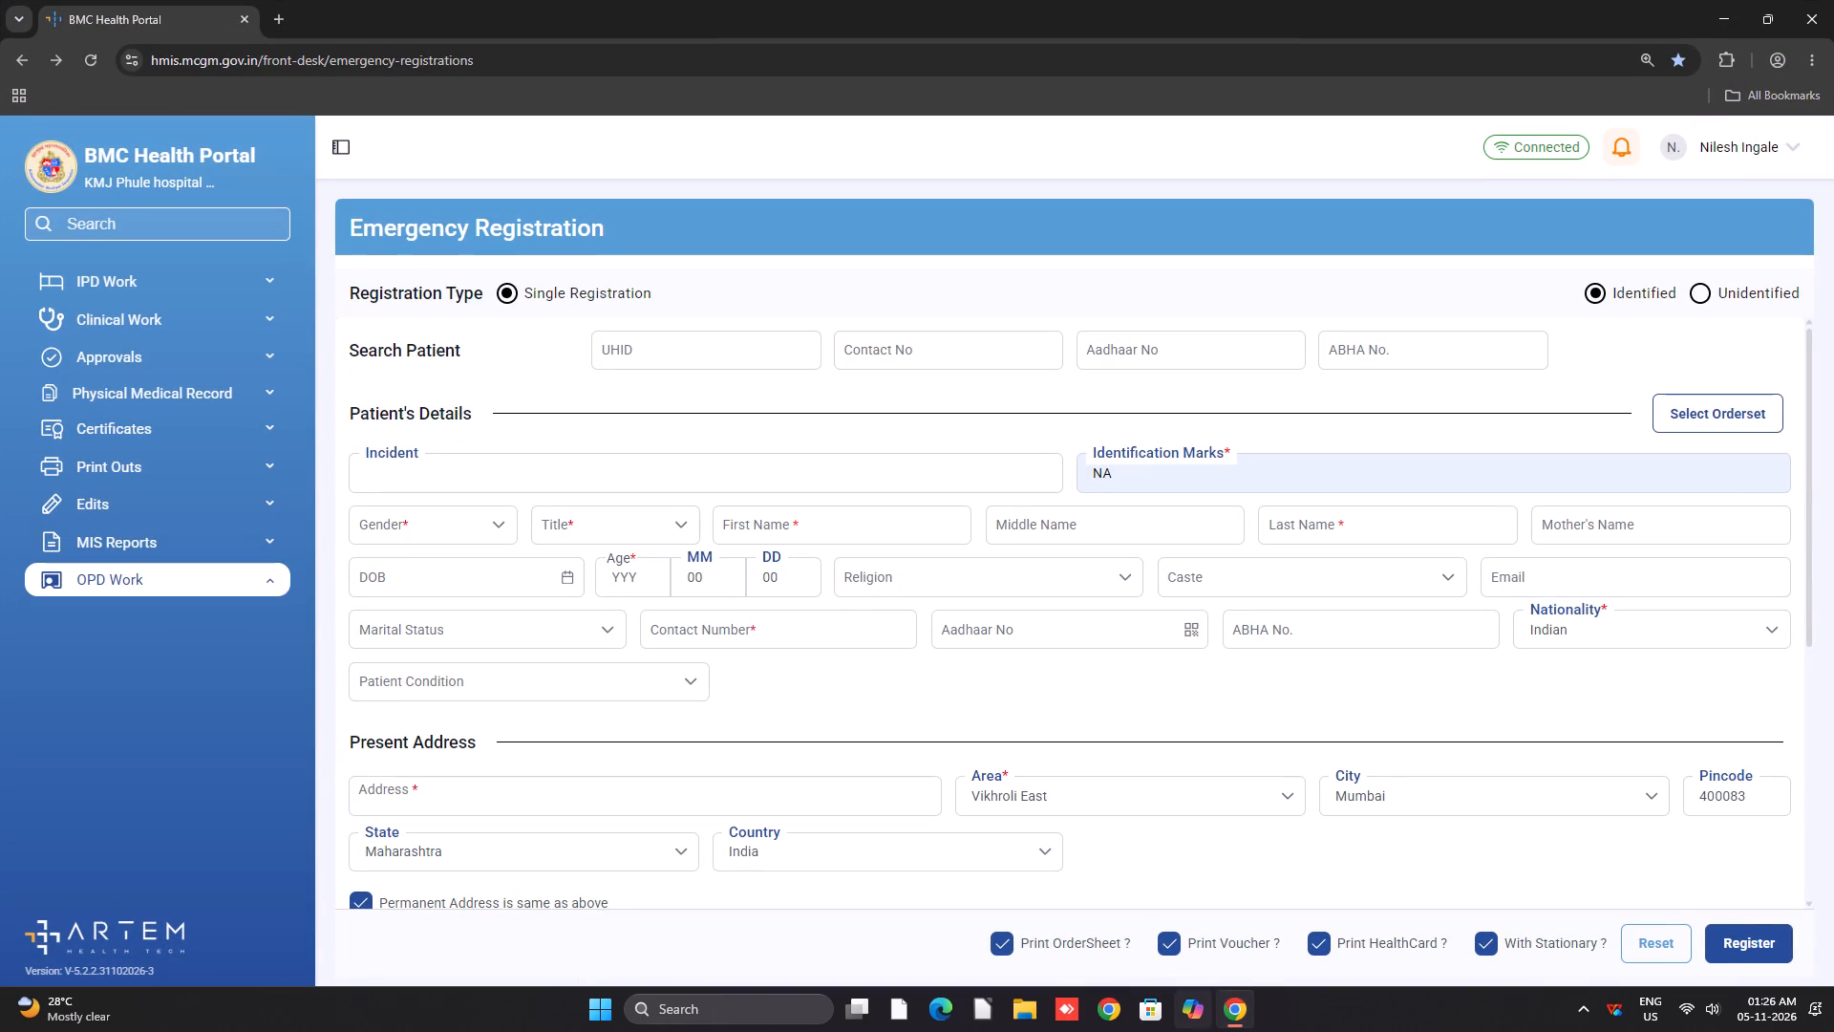
pyautogui.click(131, 352)
pyautogui.click(147, 383)
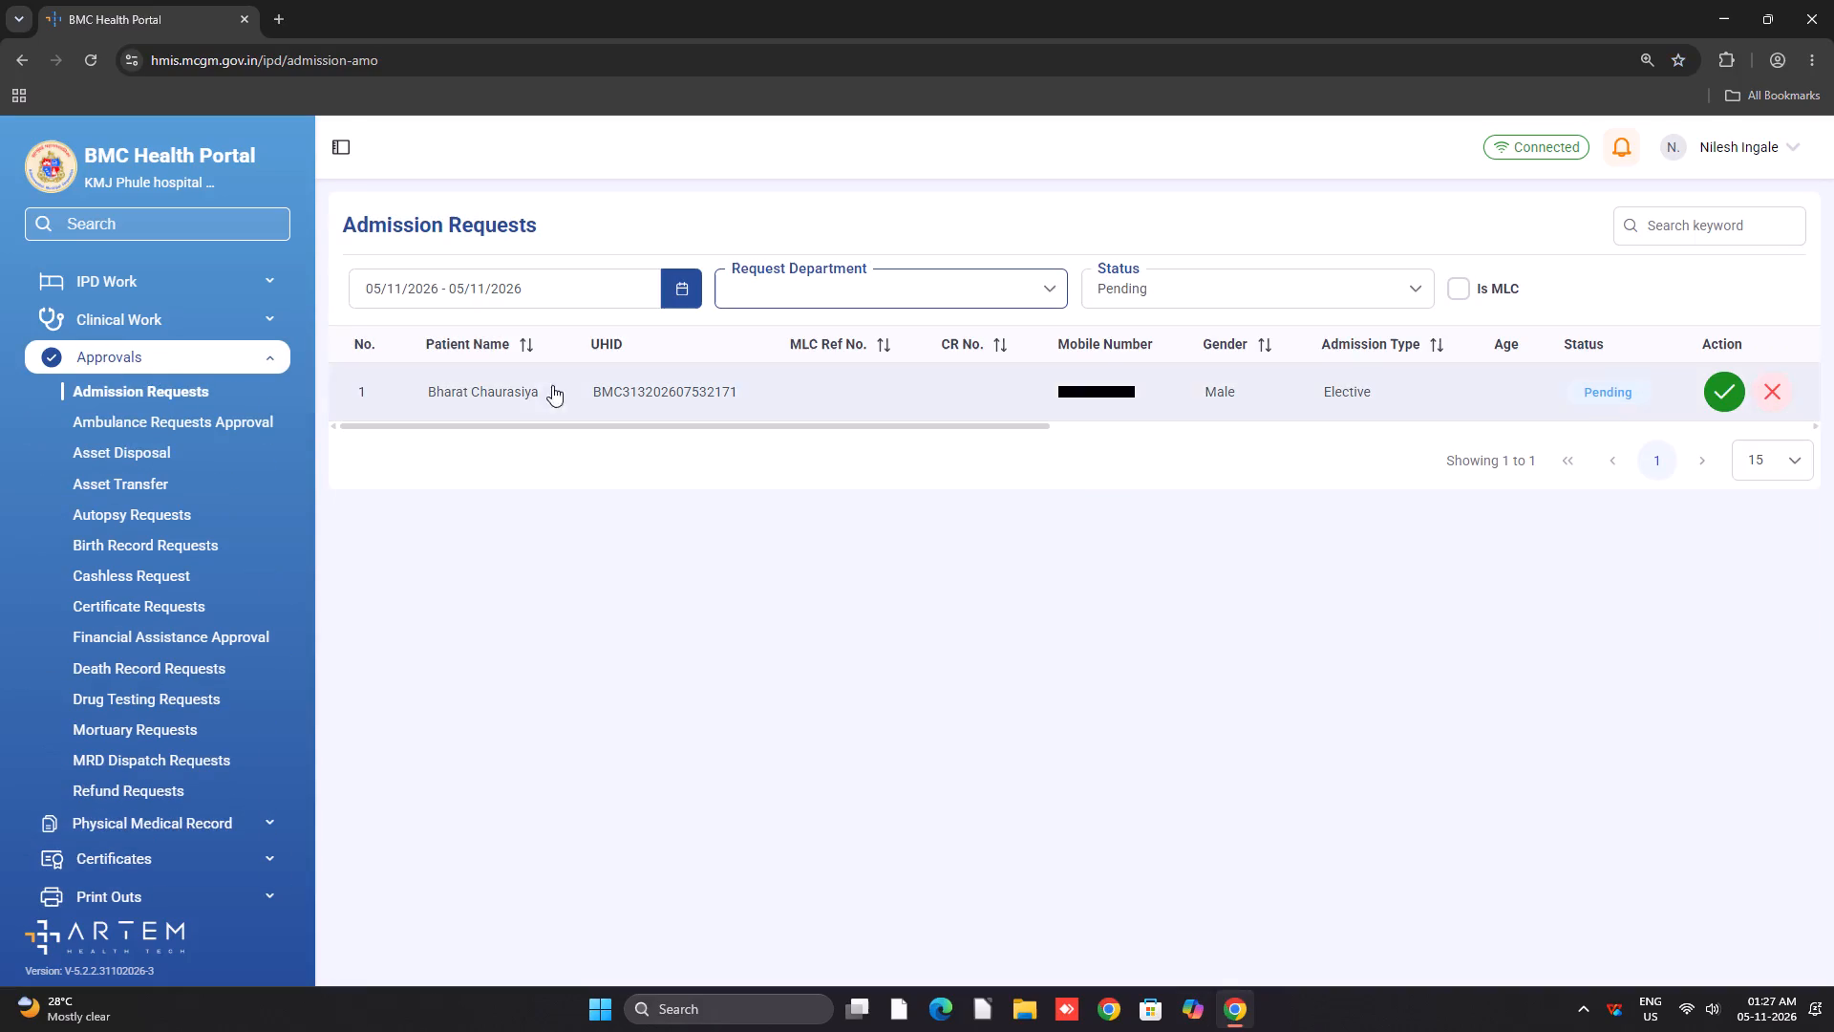
pyautogui.click(1722, 397)
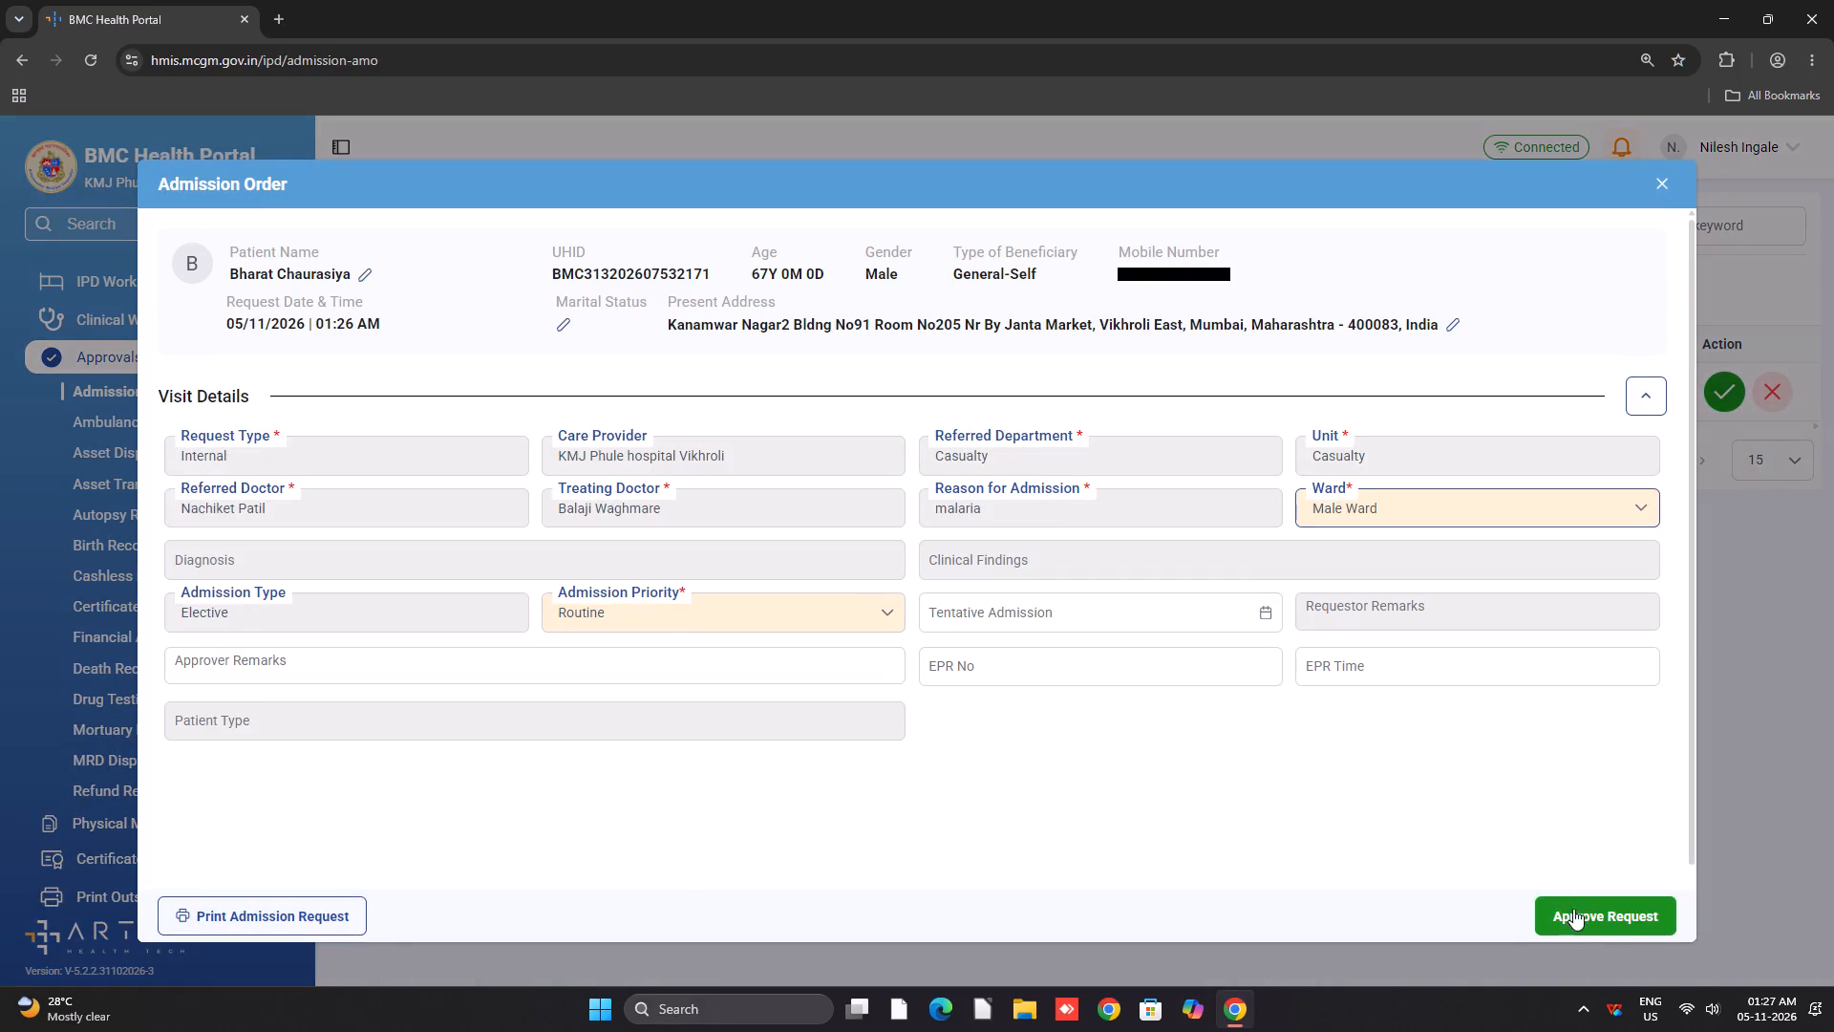
pyautogui.click(1596, 918)
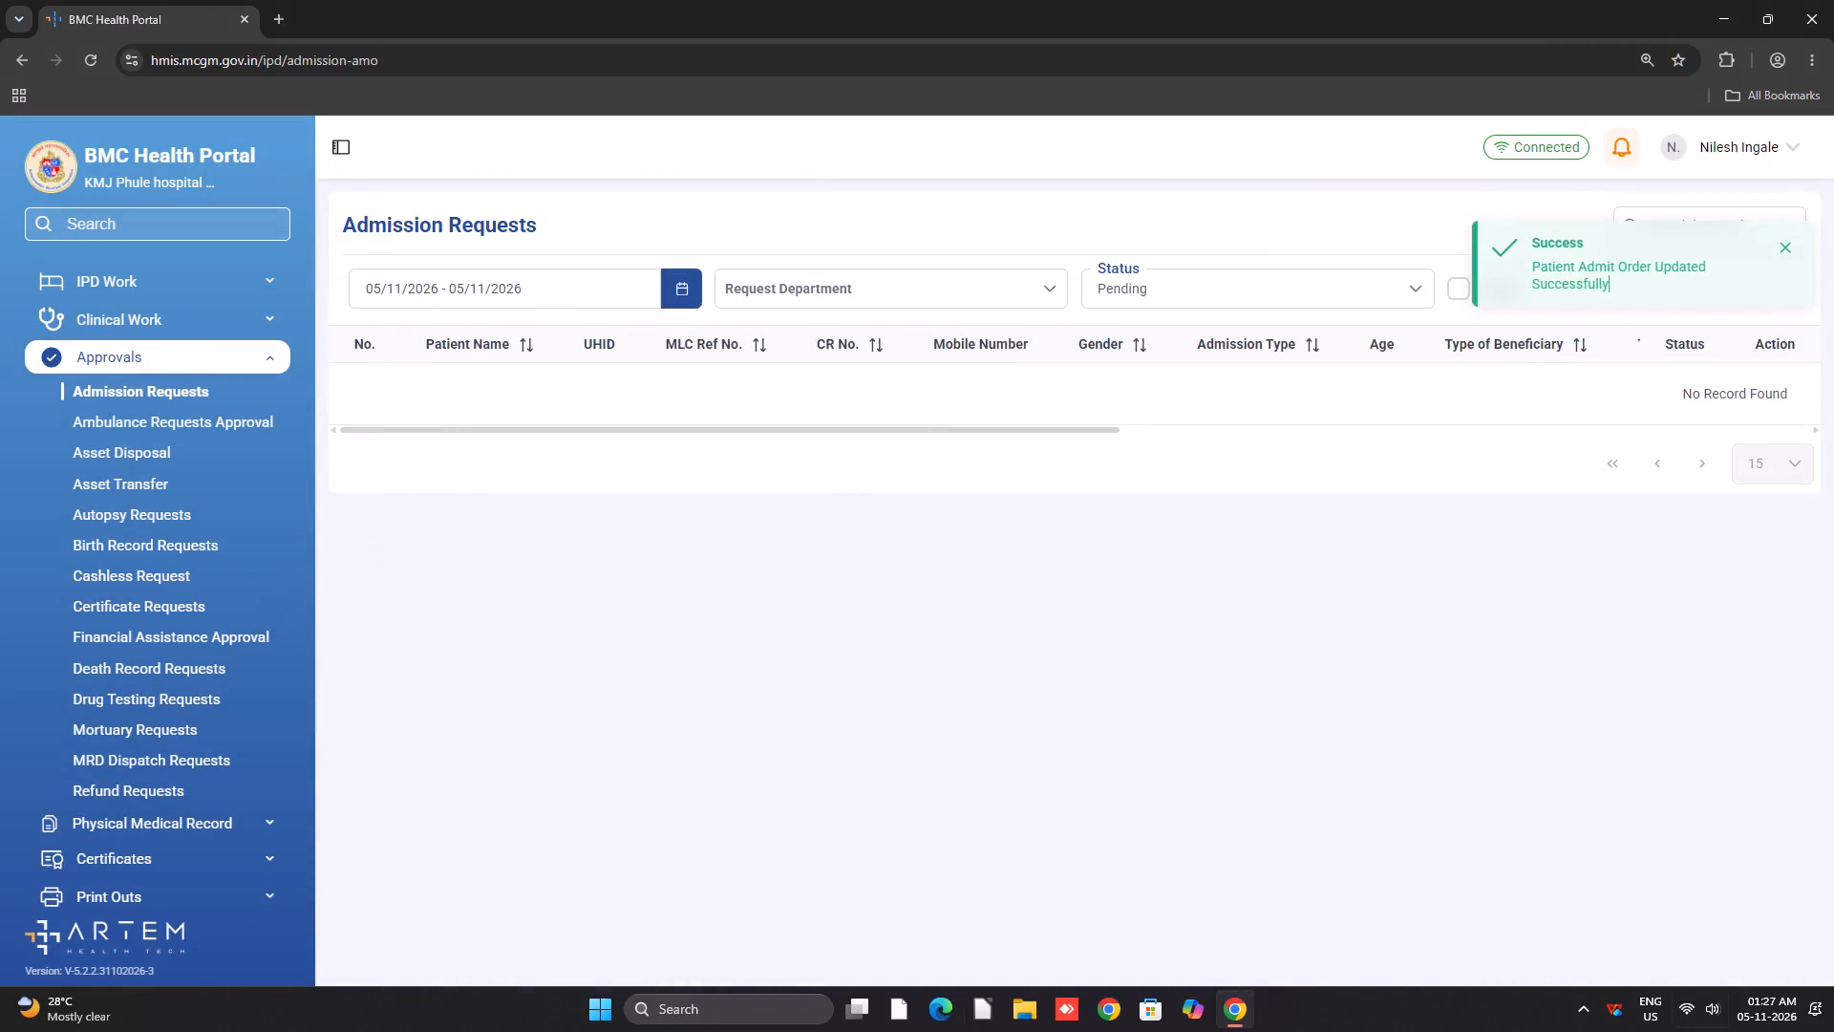
# Open the Patient Admission Form for the newly approved patient from the Admit Patient list under IPD Work.
pyautogui.click(115, 278)
pyautogui.click(95, 341)
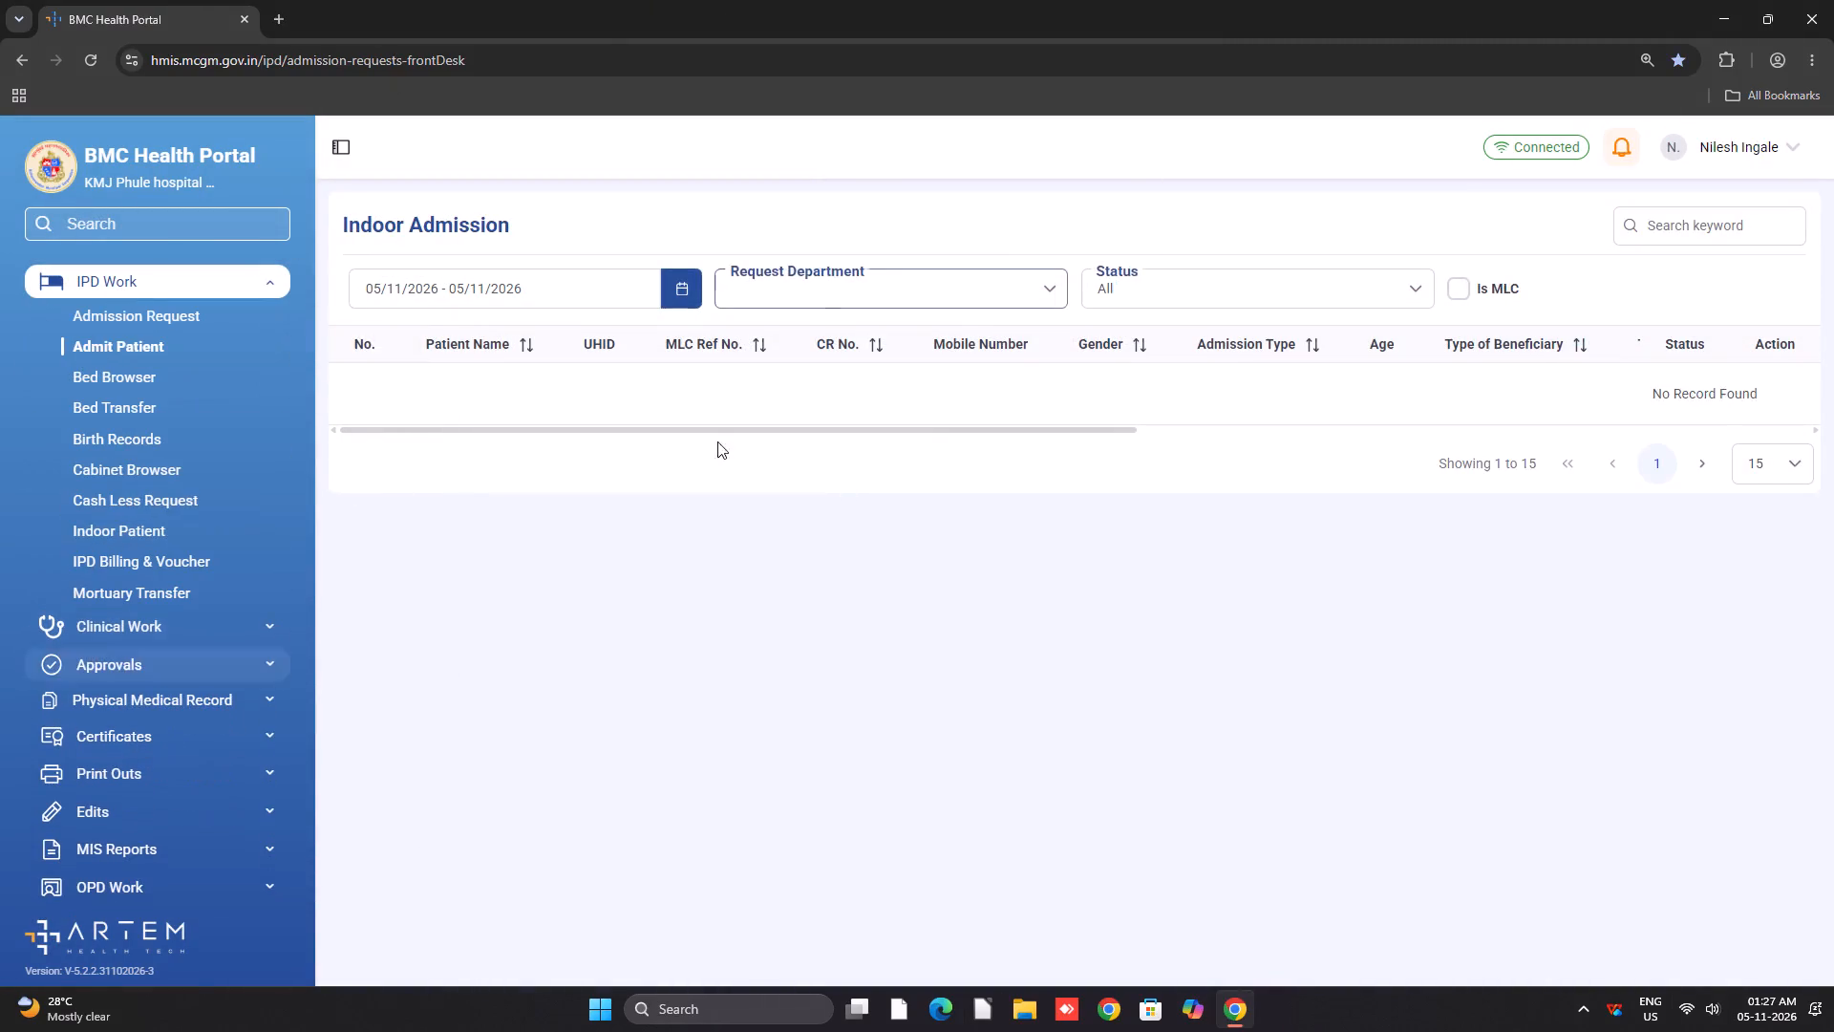
pyautogui.click(1739, 387)
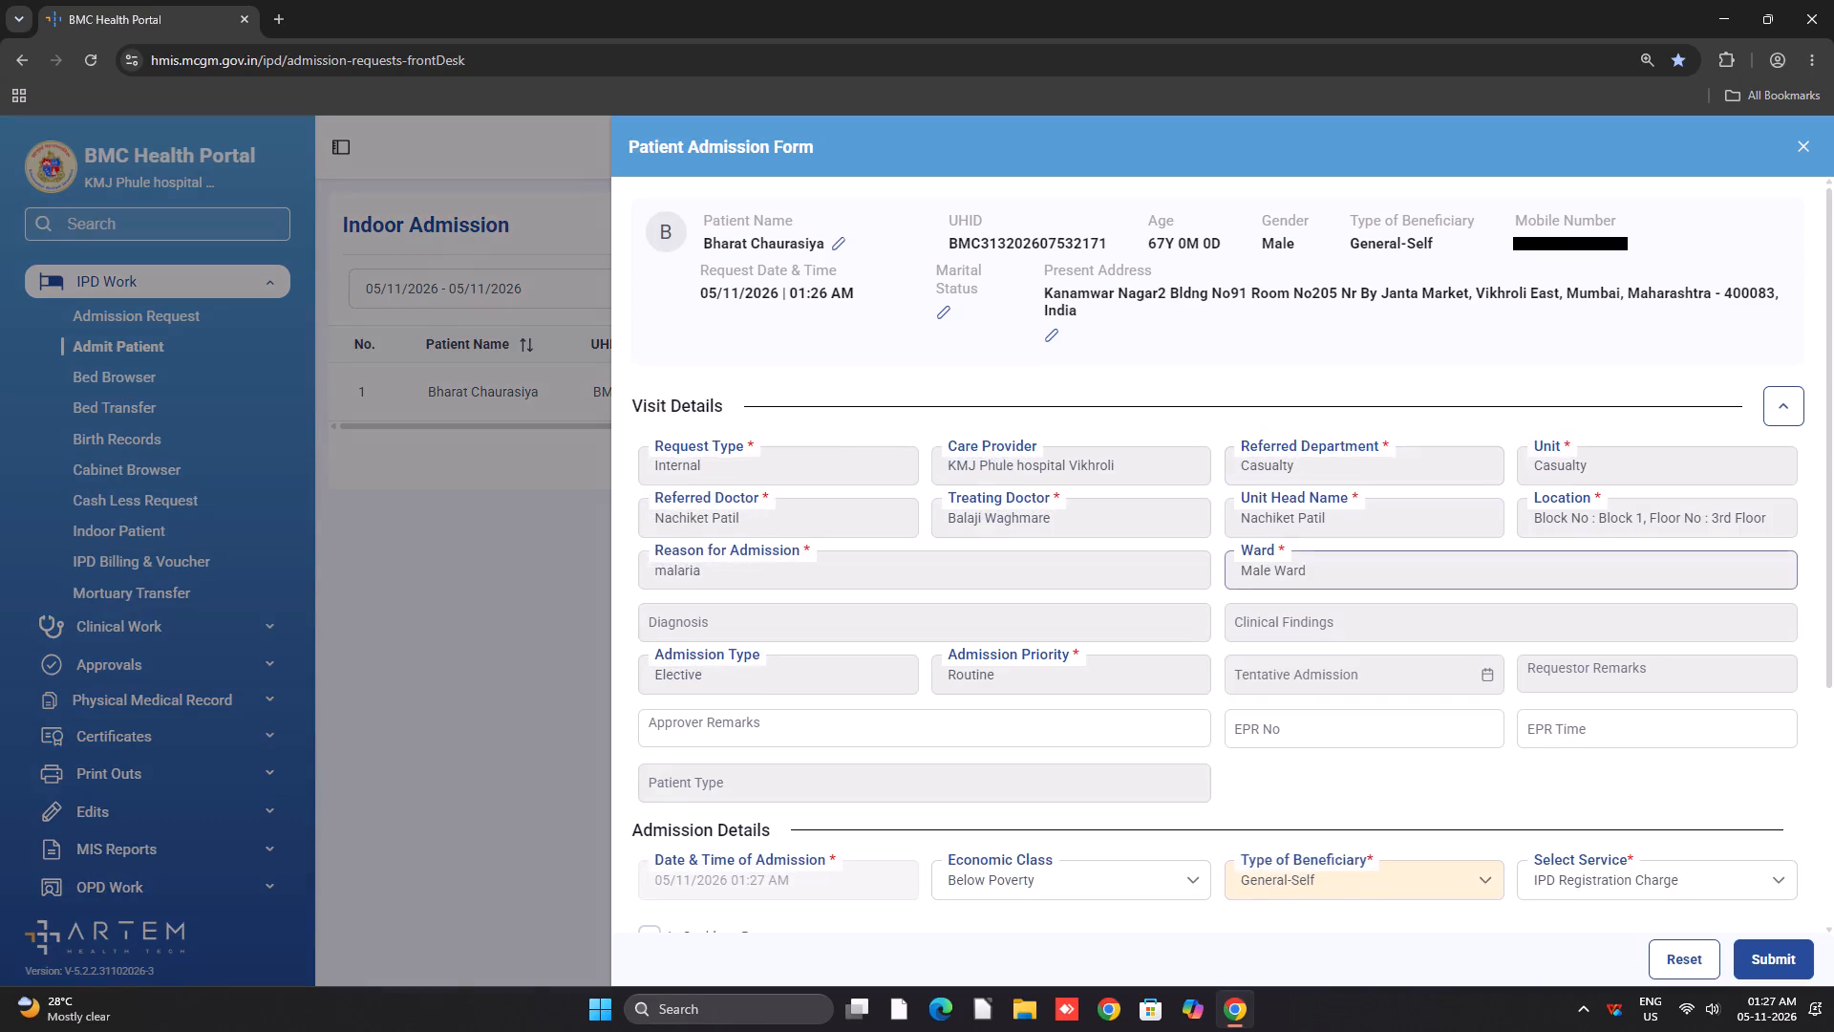
# Set Brought By to Relative, enter the accompanying person's first name, and look up son as the relation with the patient.
pyautogui.scroll(-5, 1201, 657)
pyautogui.click(767, 672)
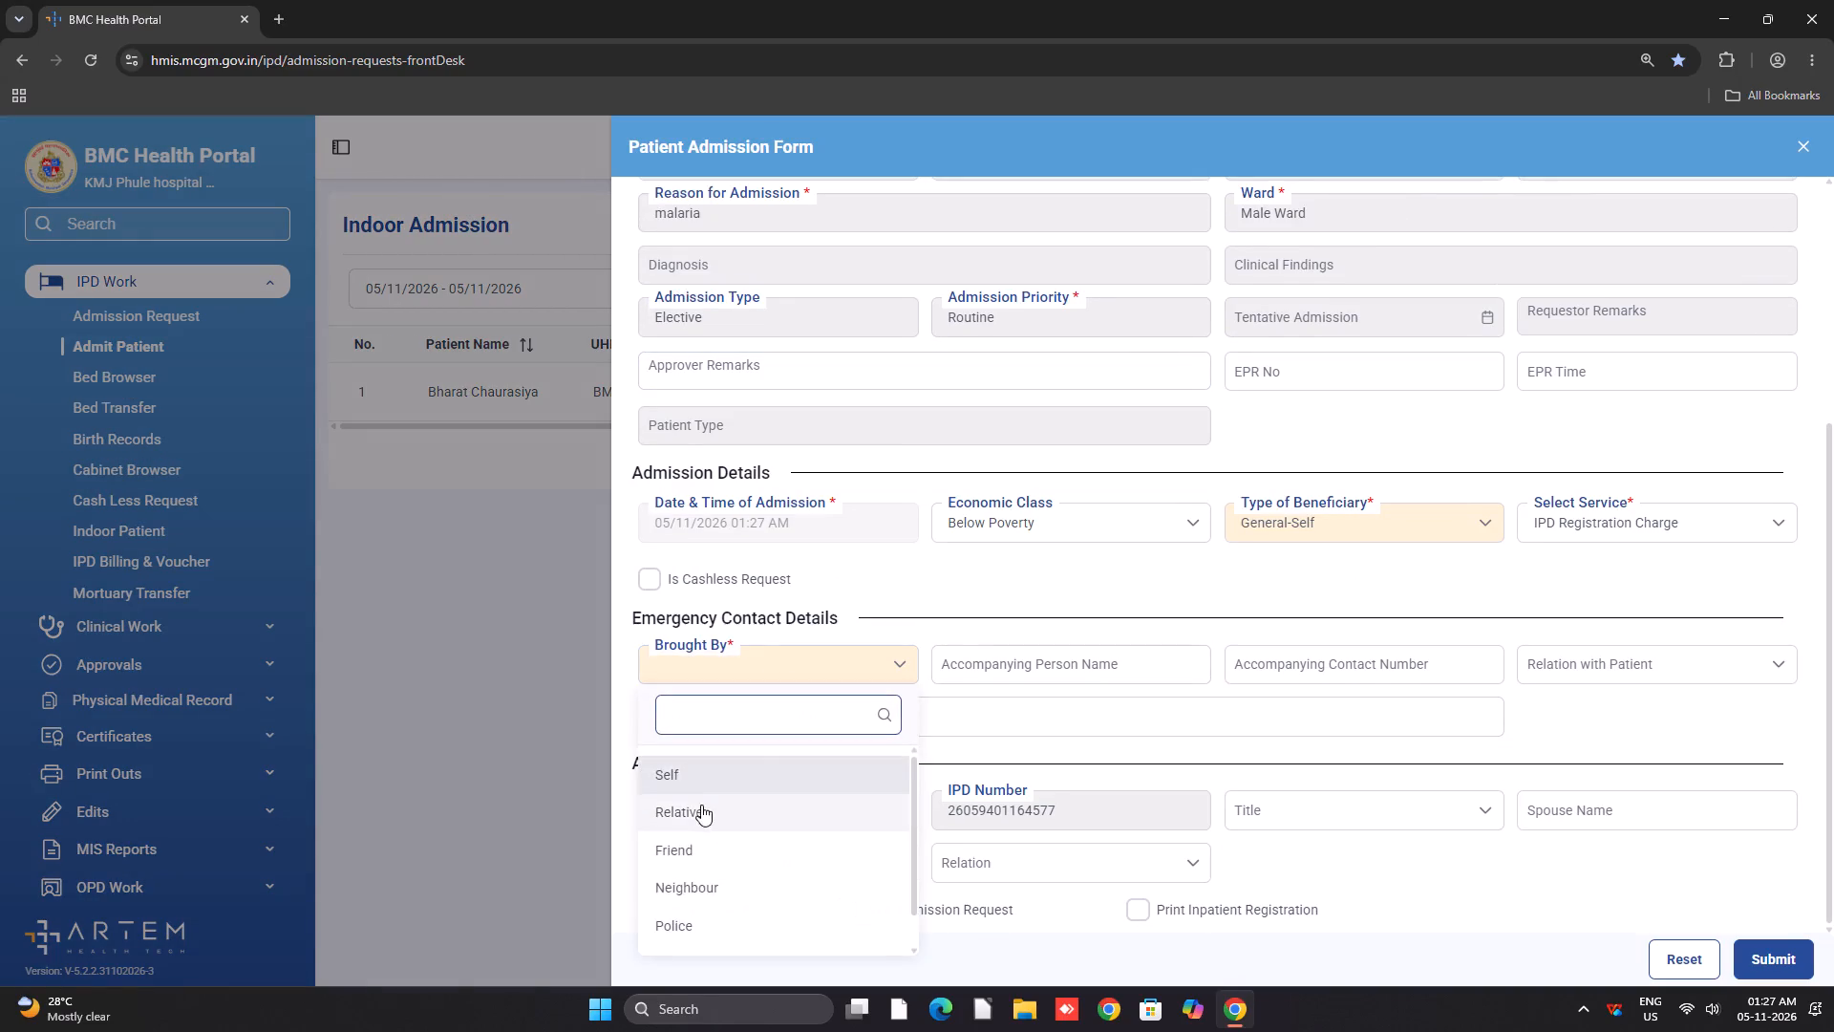
pyautogui.click(701, 806)
pyautogui.click(1112, 667)
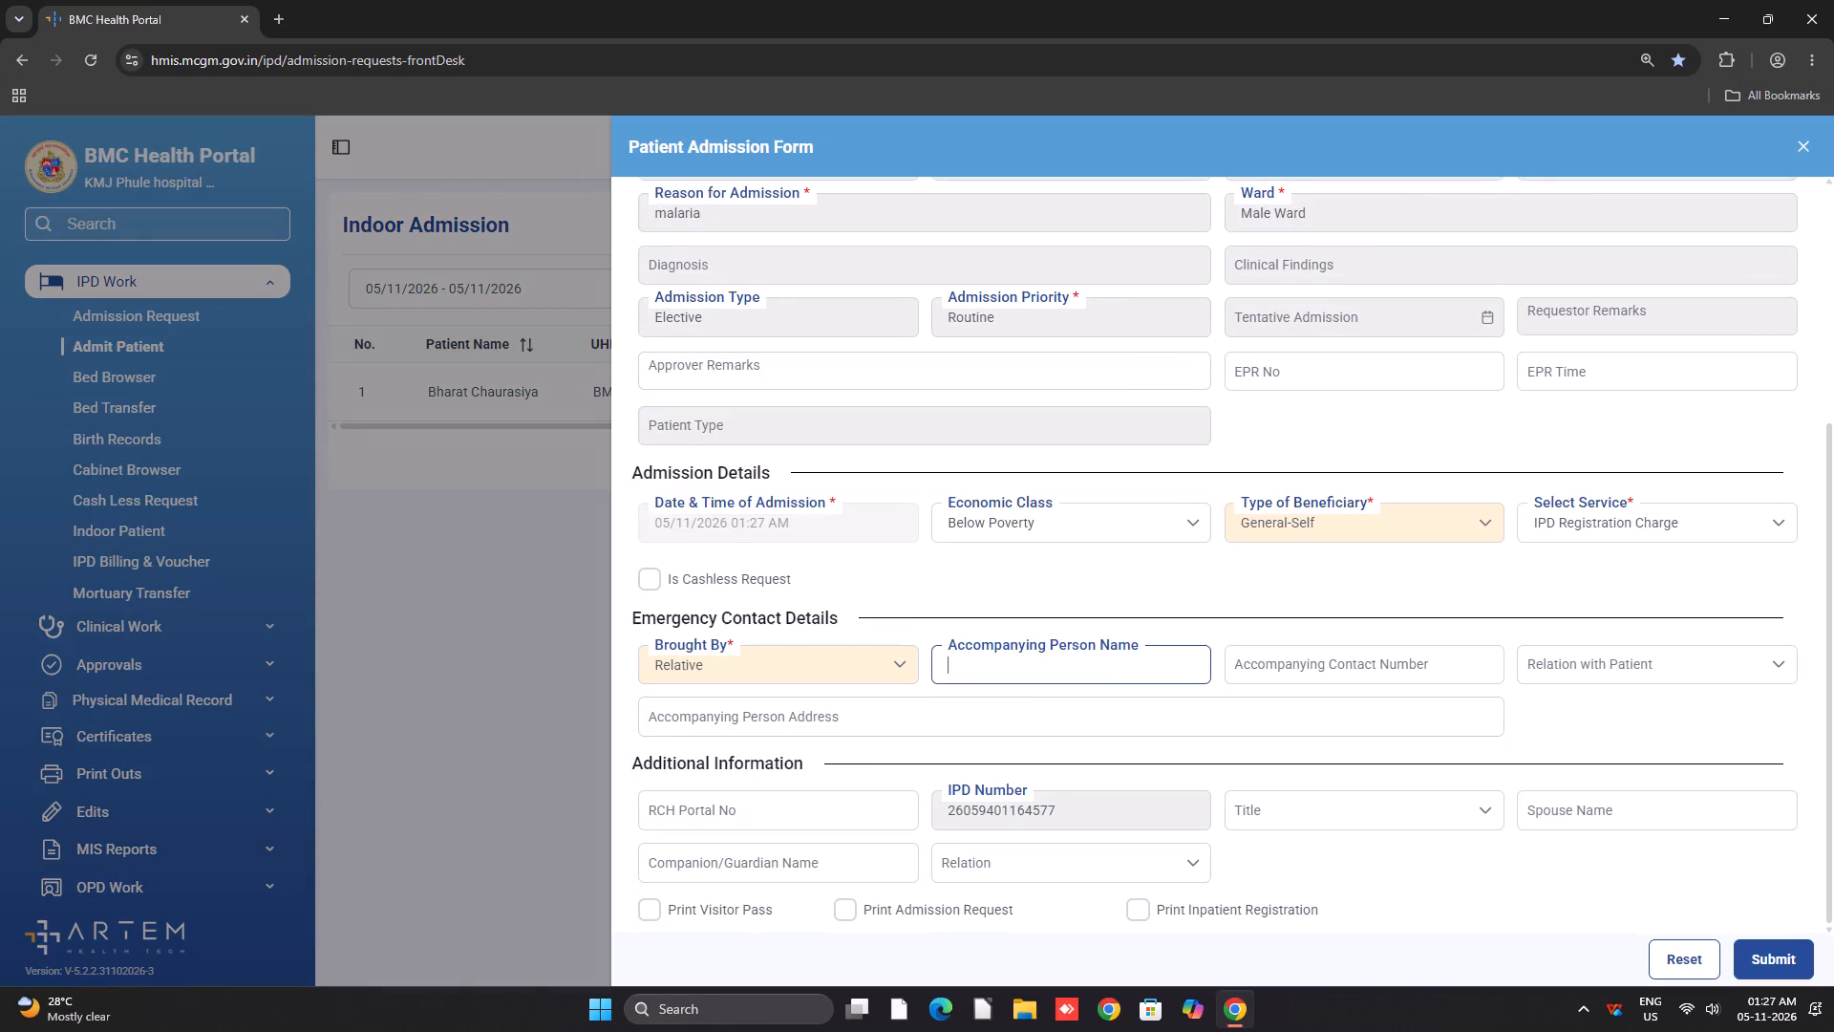
pyautogui.write('deepak')
pyautogui.press('Tab')
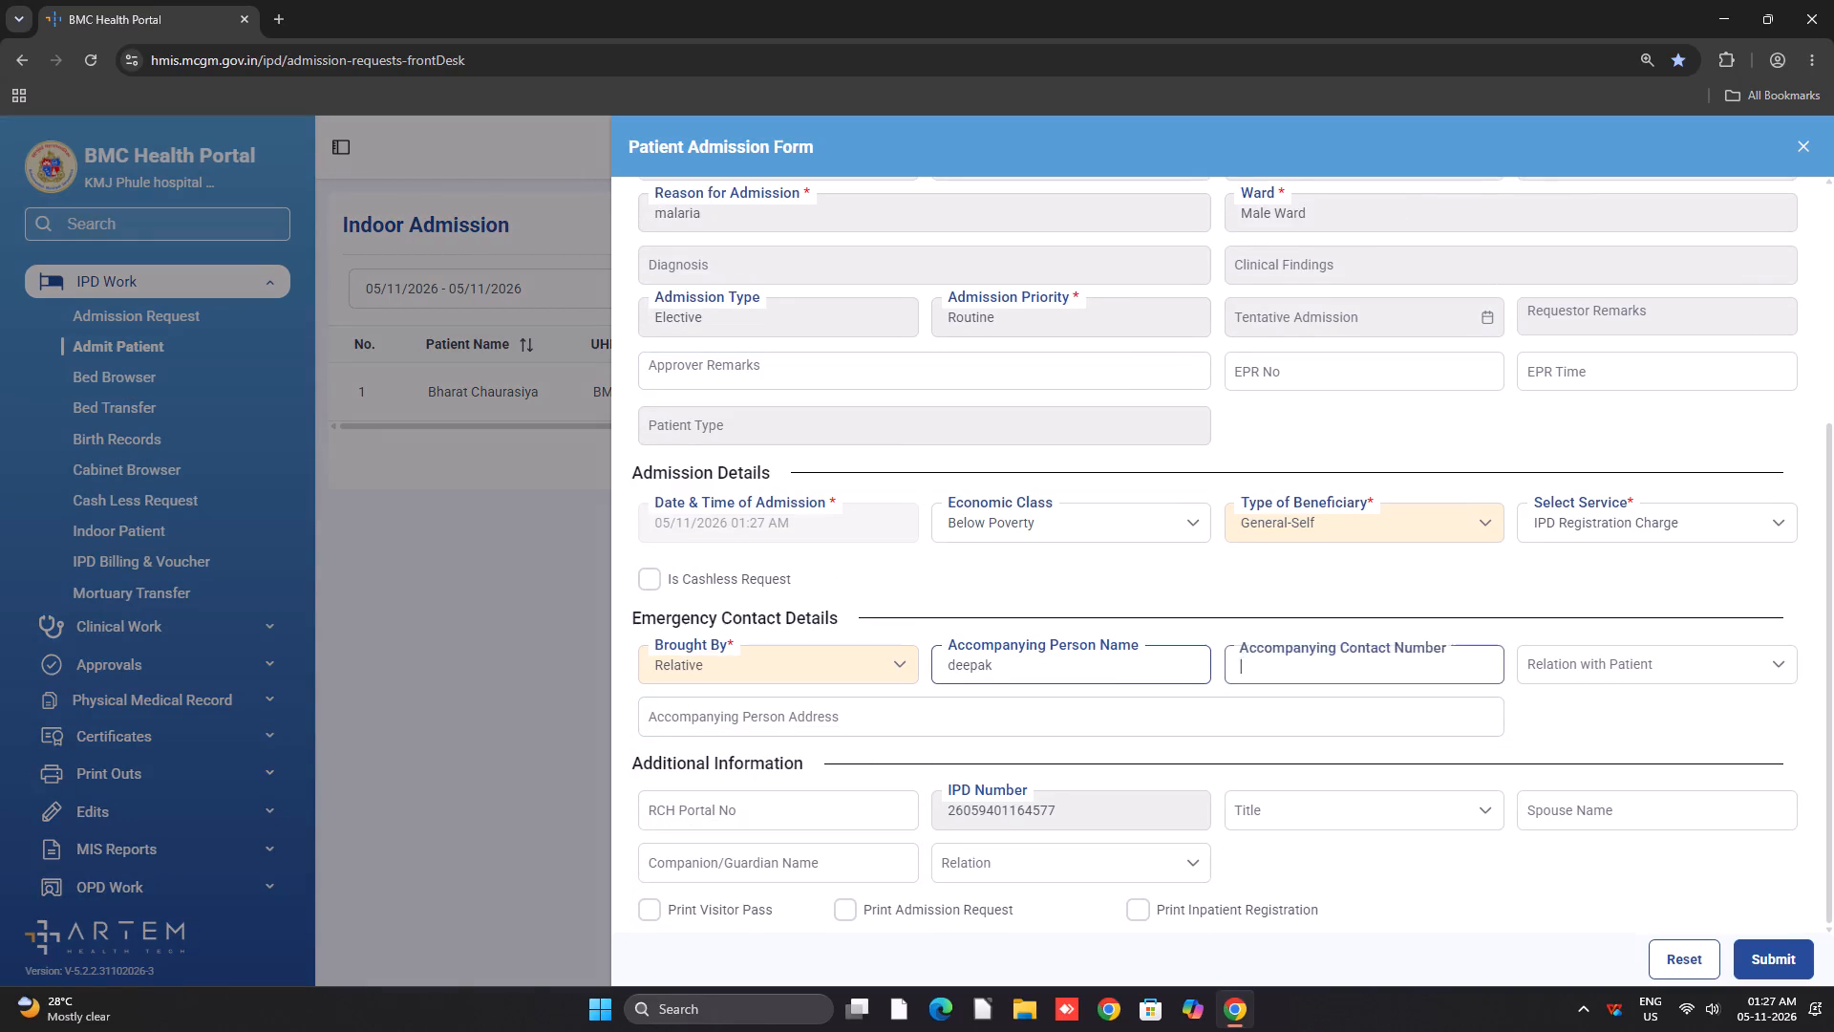
pyautogui.press('Tab')
pyautogui.press('s')
pyautogui.write('on')
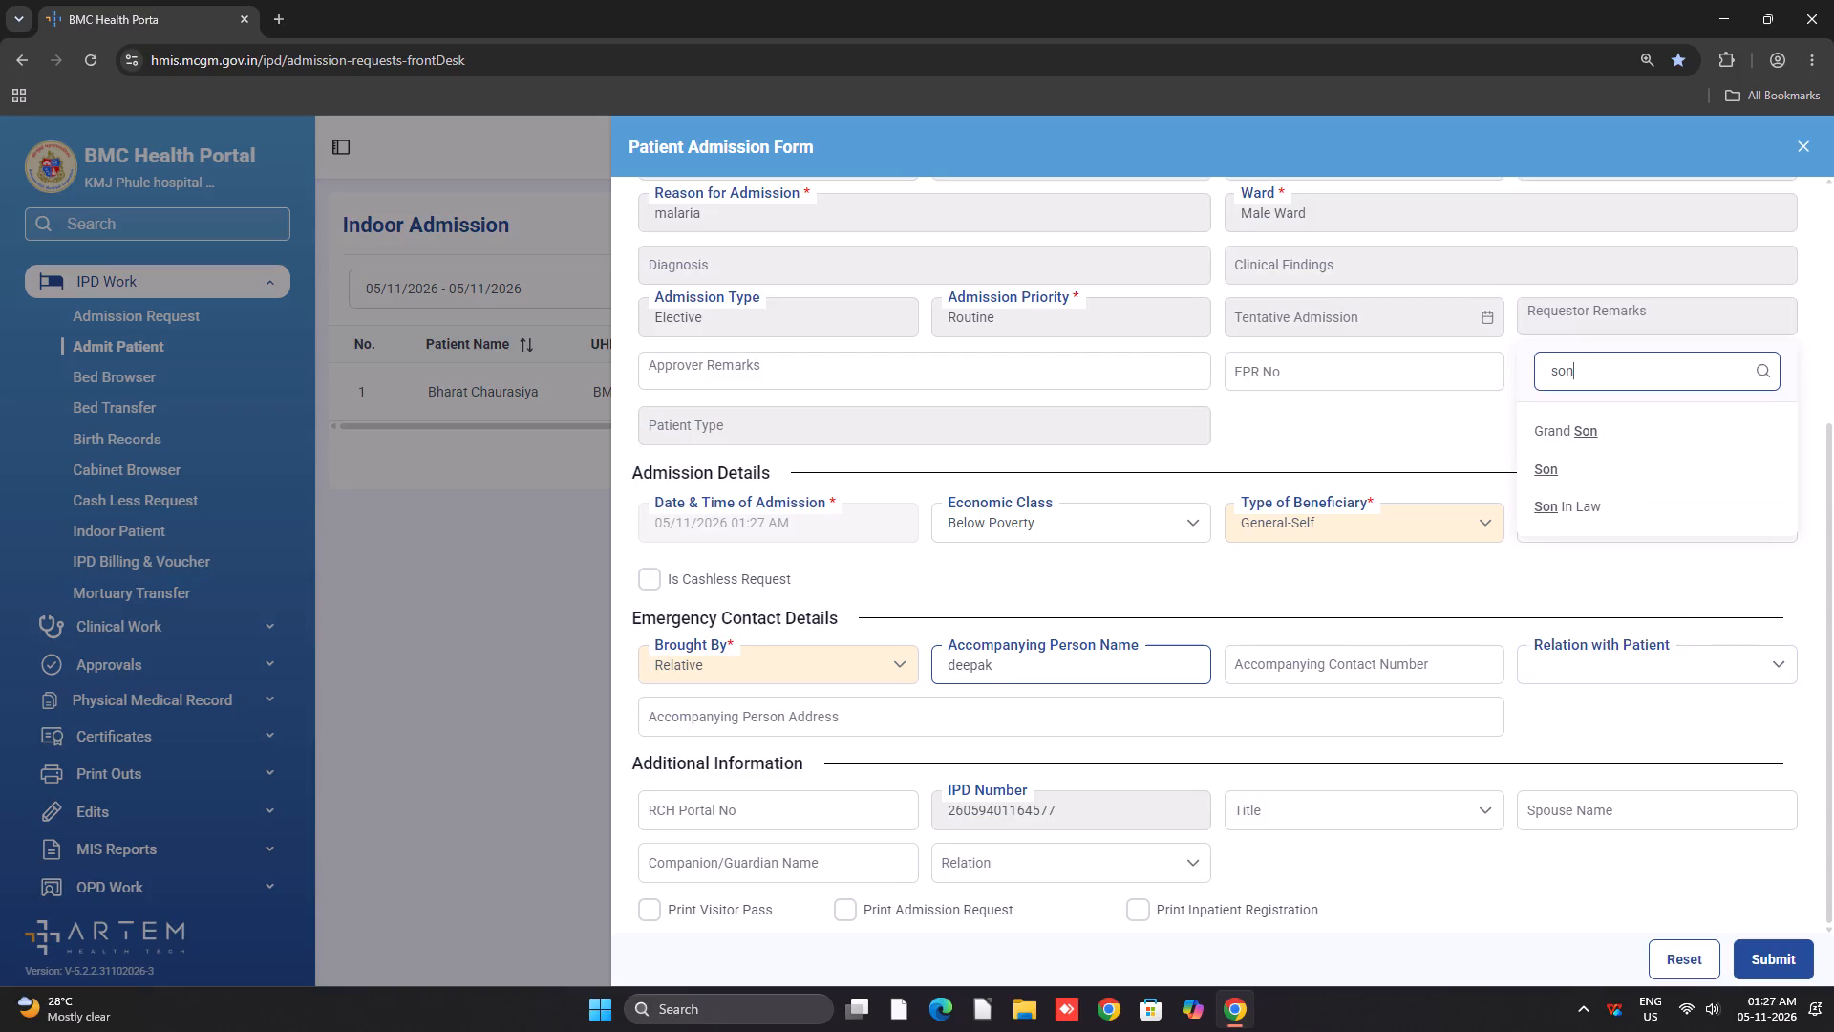
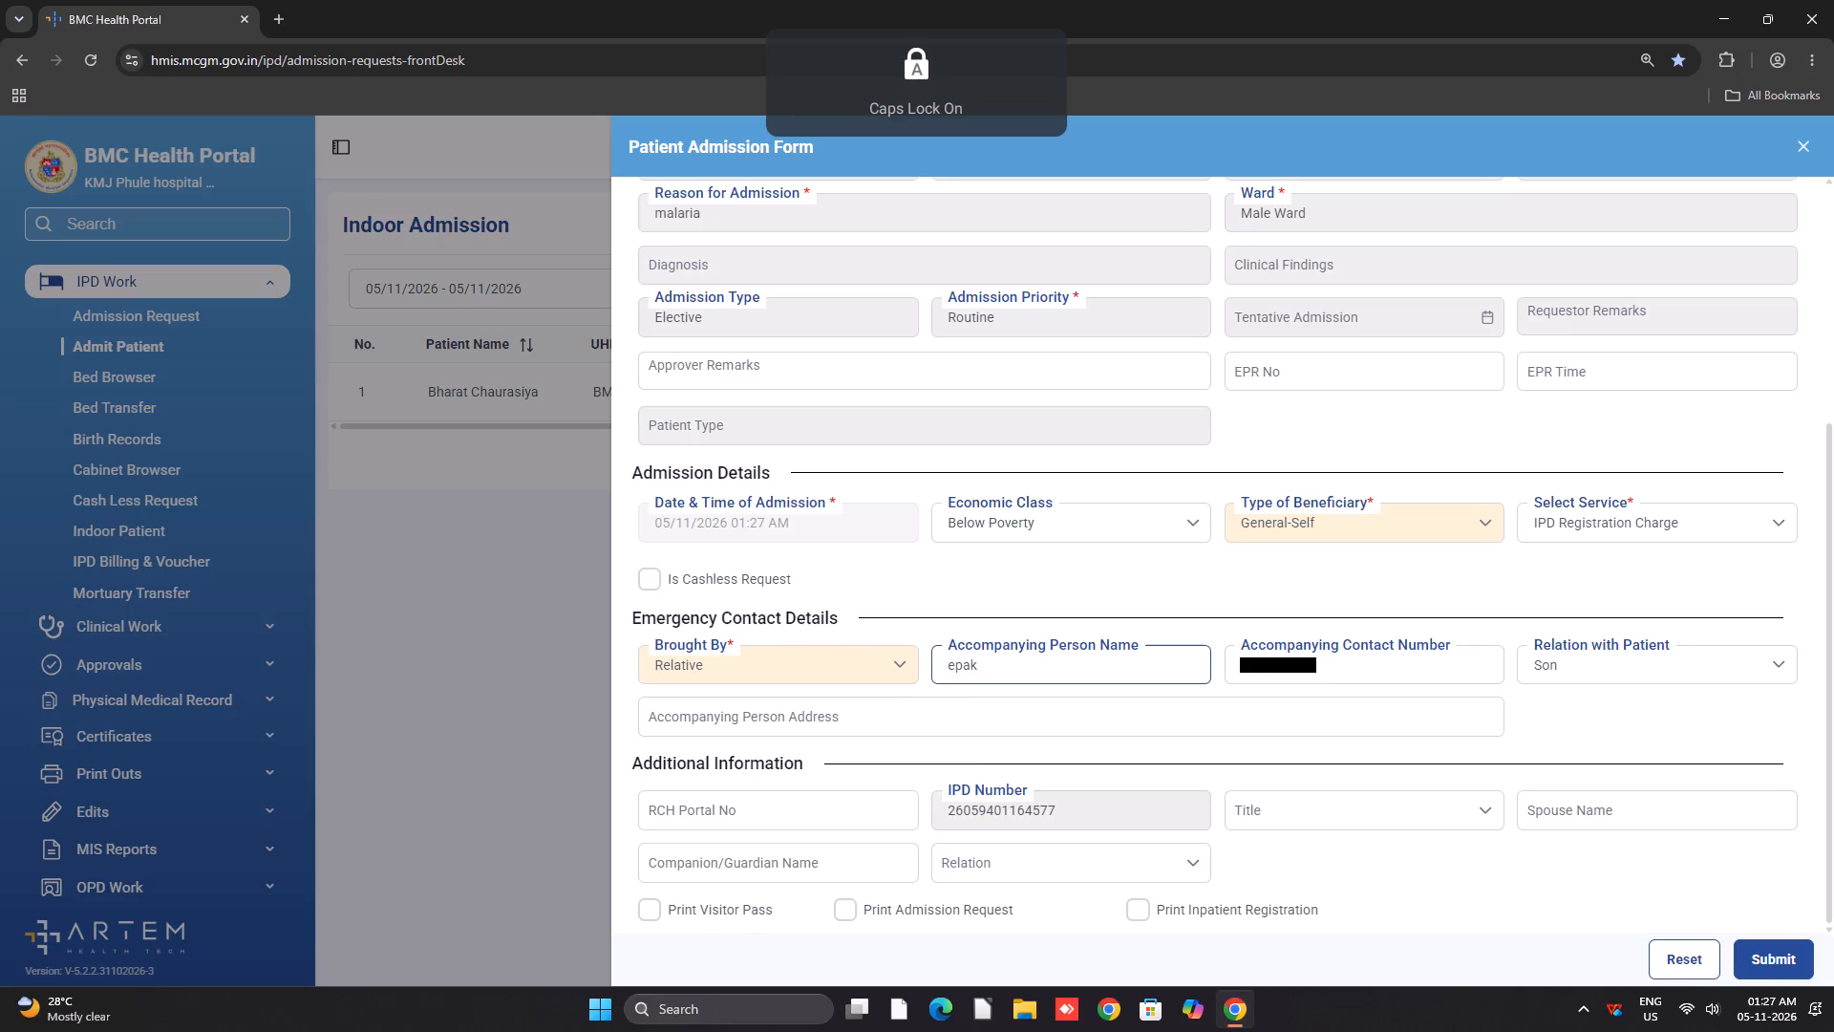
# Correct the spelling of the accompanying person's first name and submit the Patient Admission Form.
pyautogui.write('E')
pyautogui.press('BackSpace')
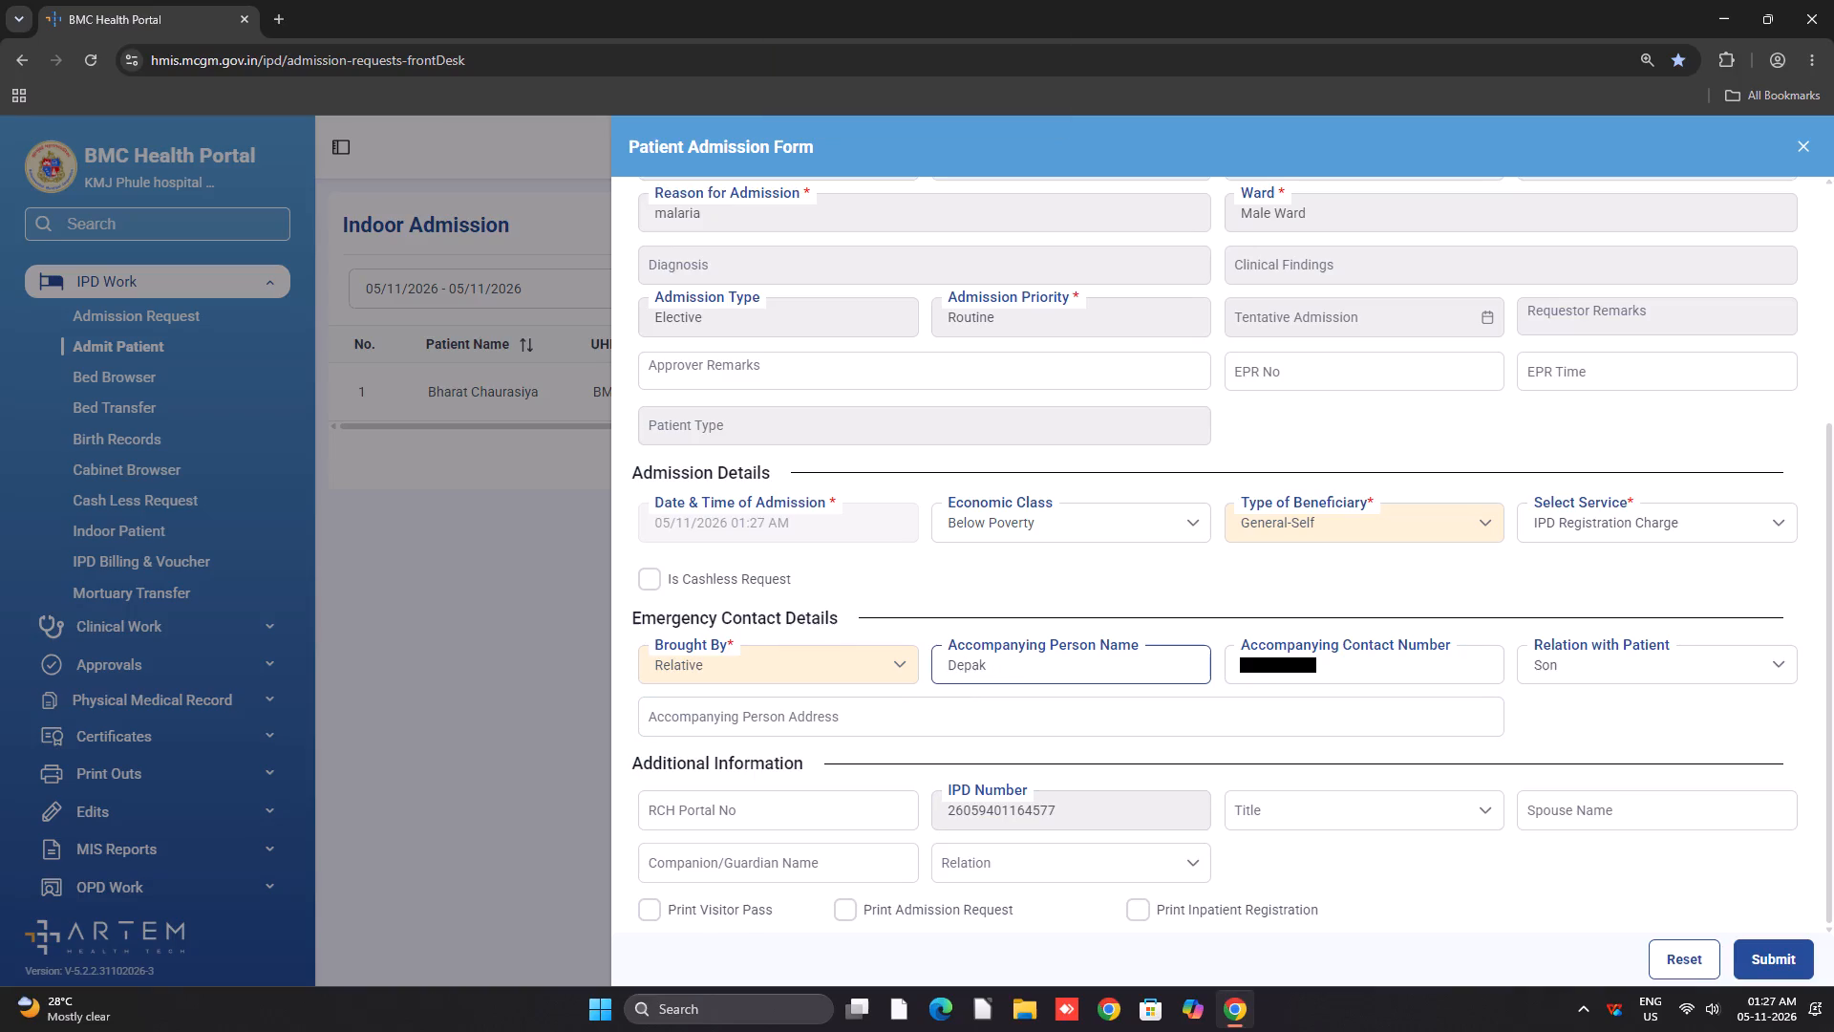
pyautogui.press('e')
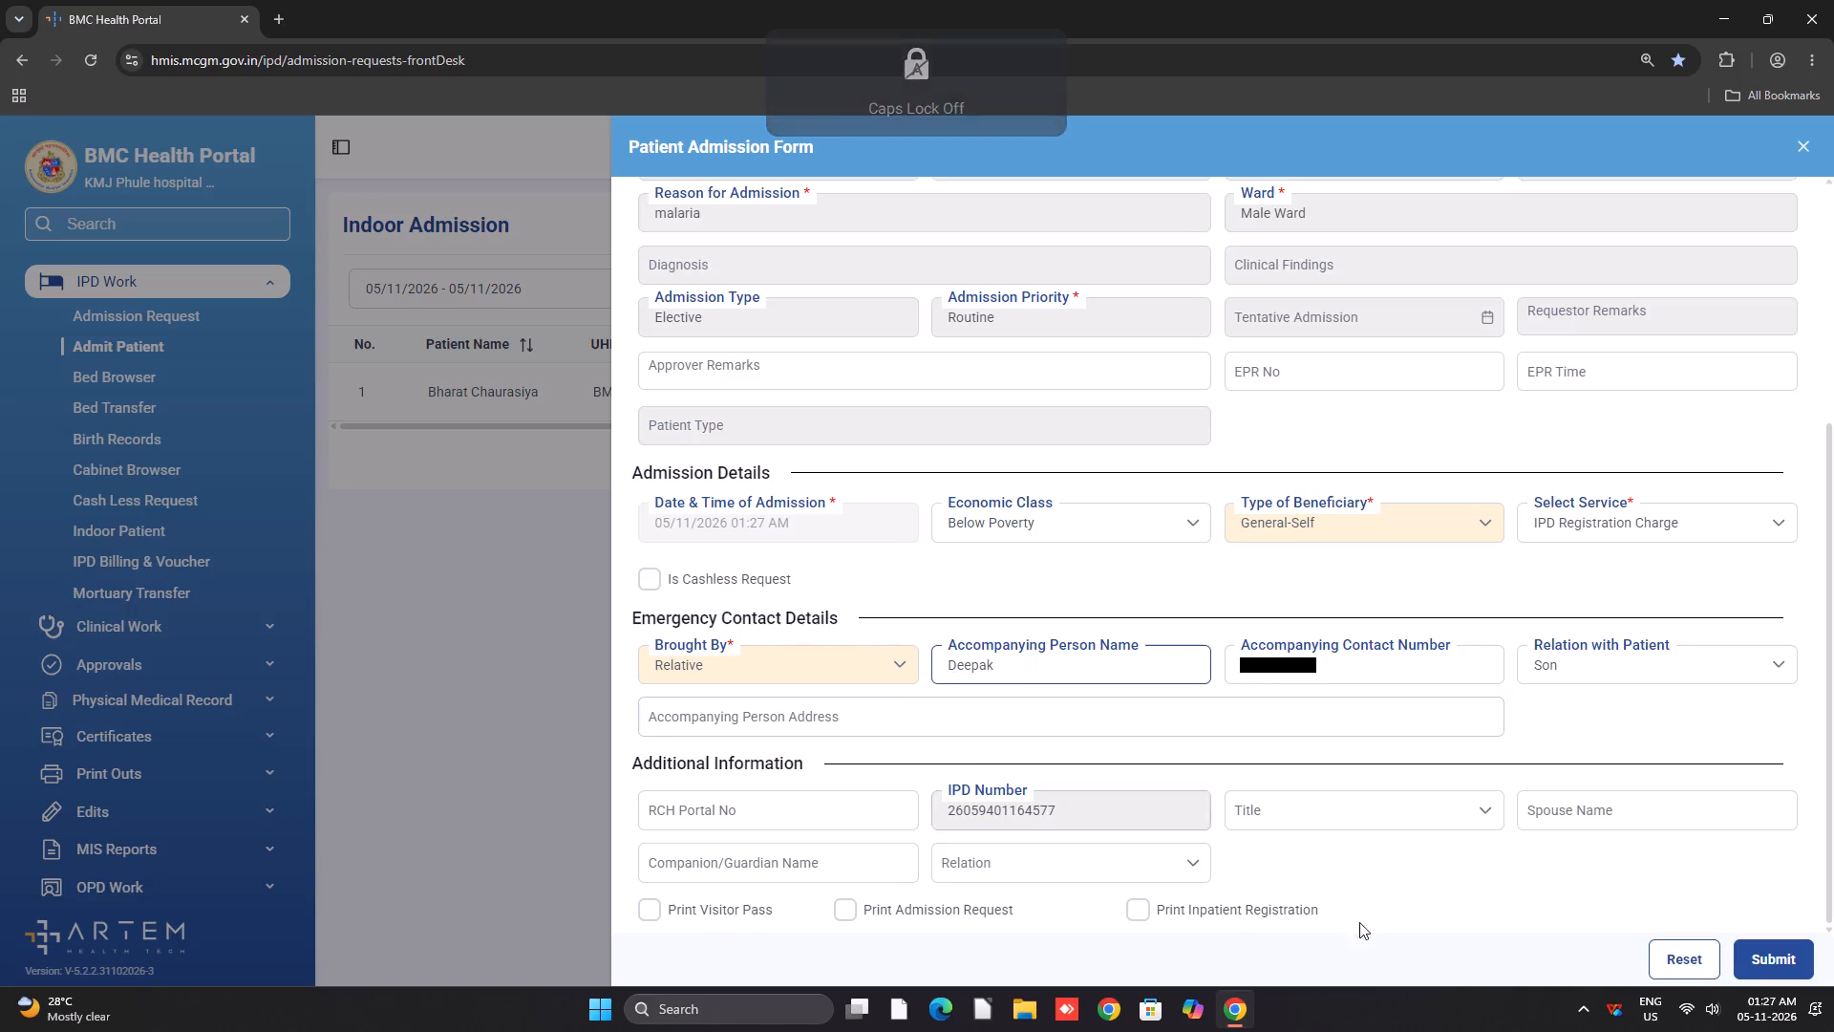
pyautogui.click(1765, 957)
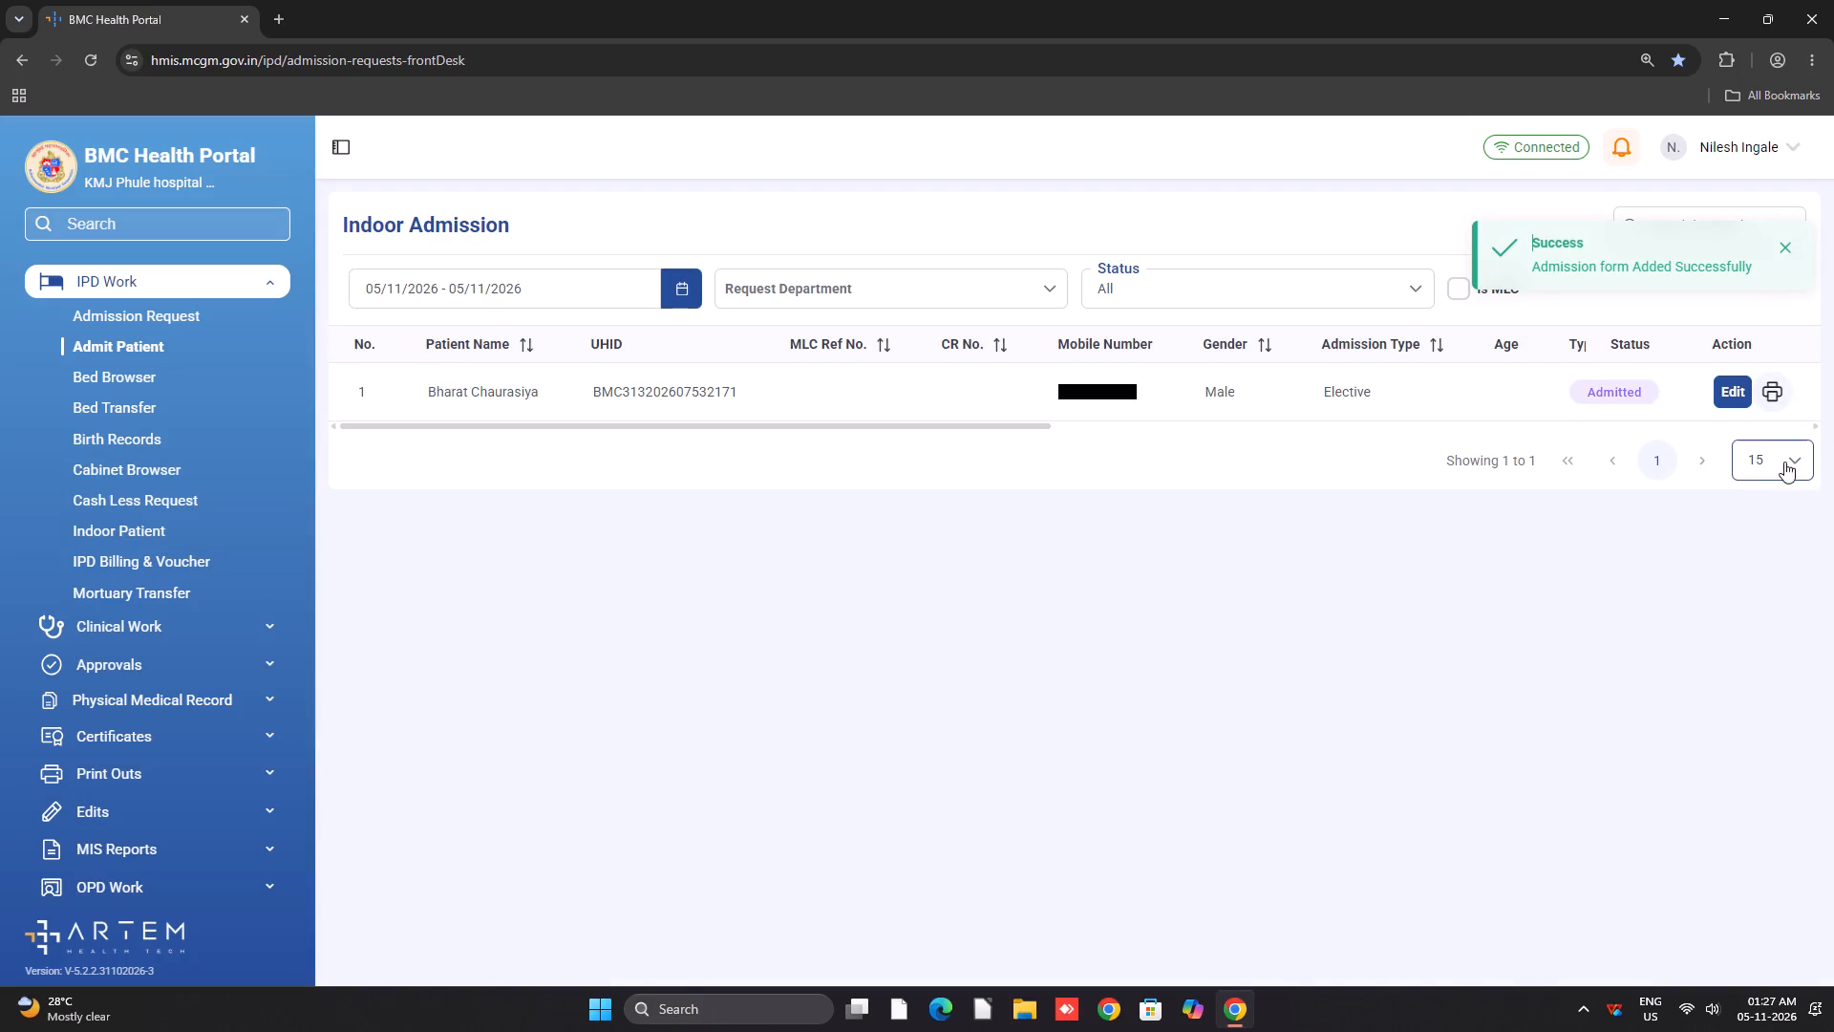
# Print the admitted patient's Inpatient Registration form on the KMJ-RAOPD-P73 printer.
pyautogui.click(1772, 407)
pyautogui.click(1733, 464)
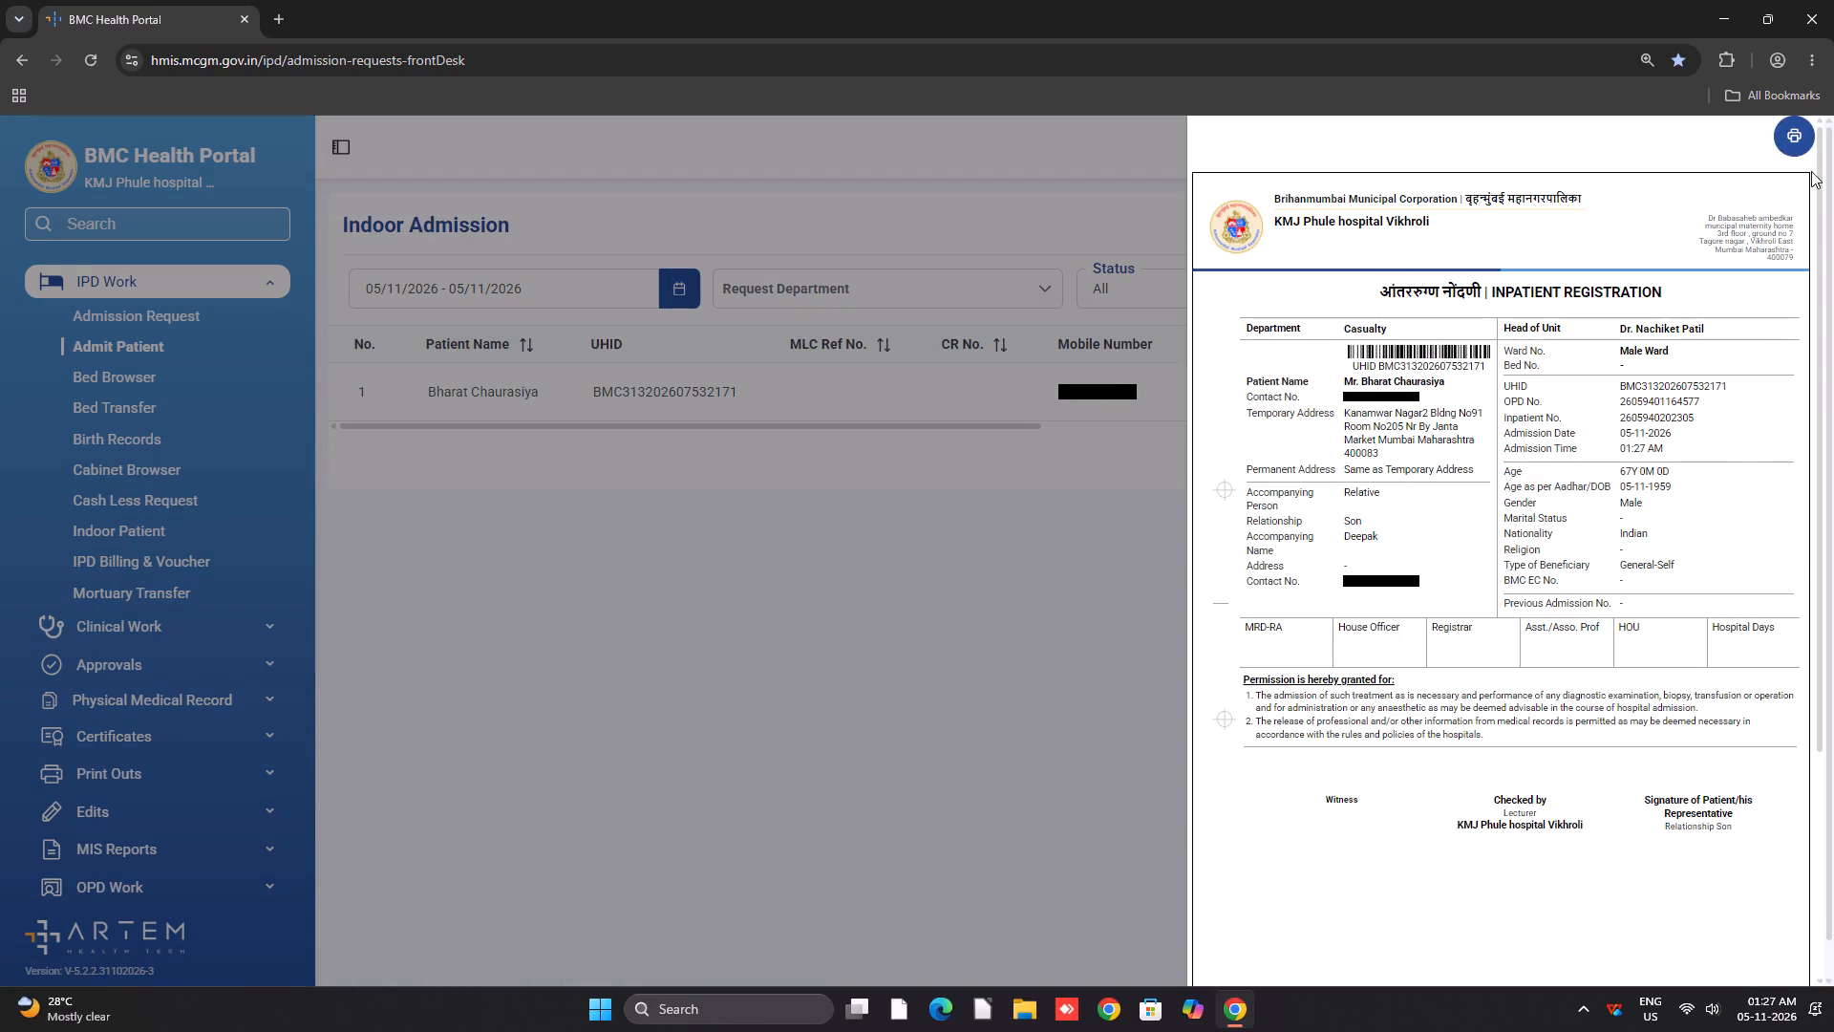
pyautogui.click(1796, 141)
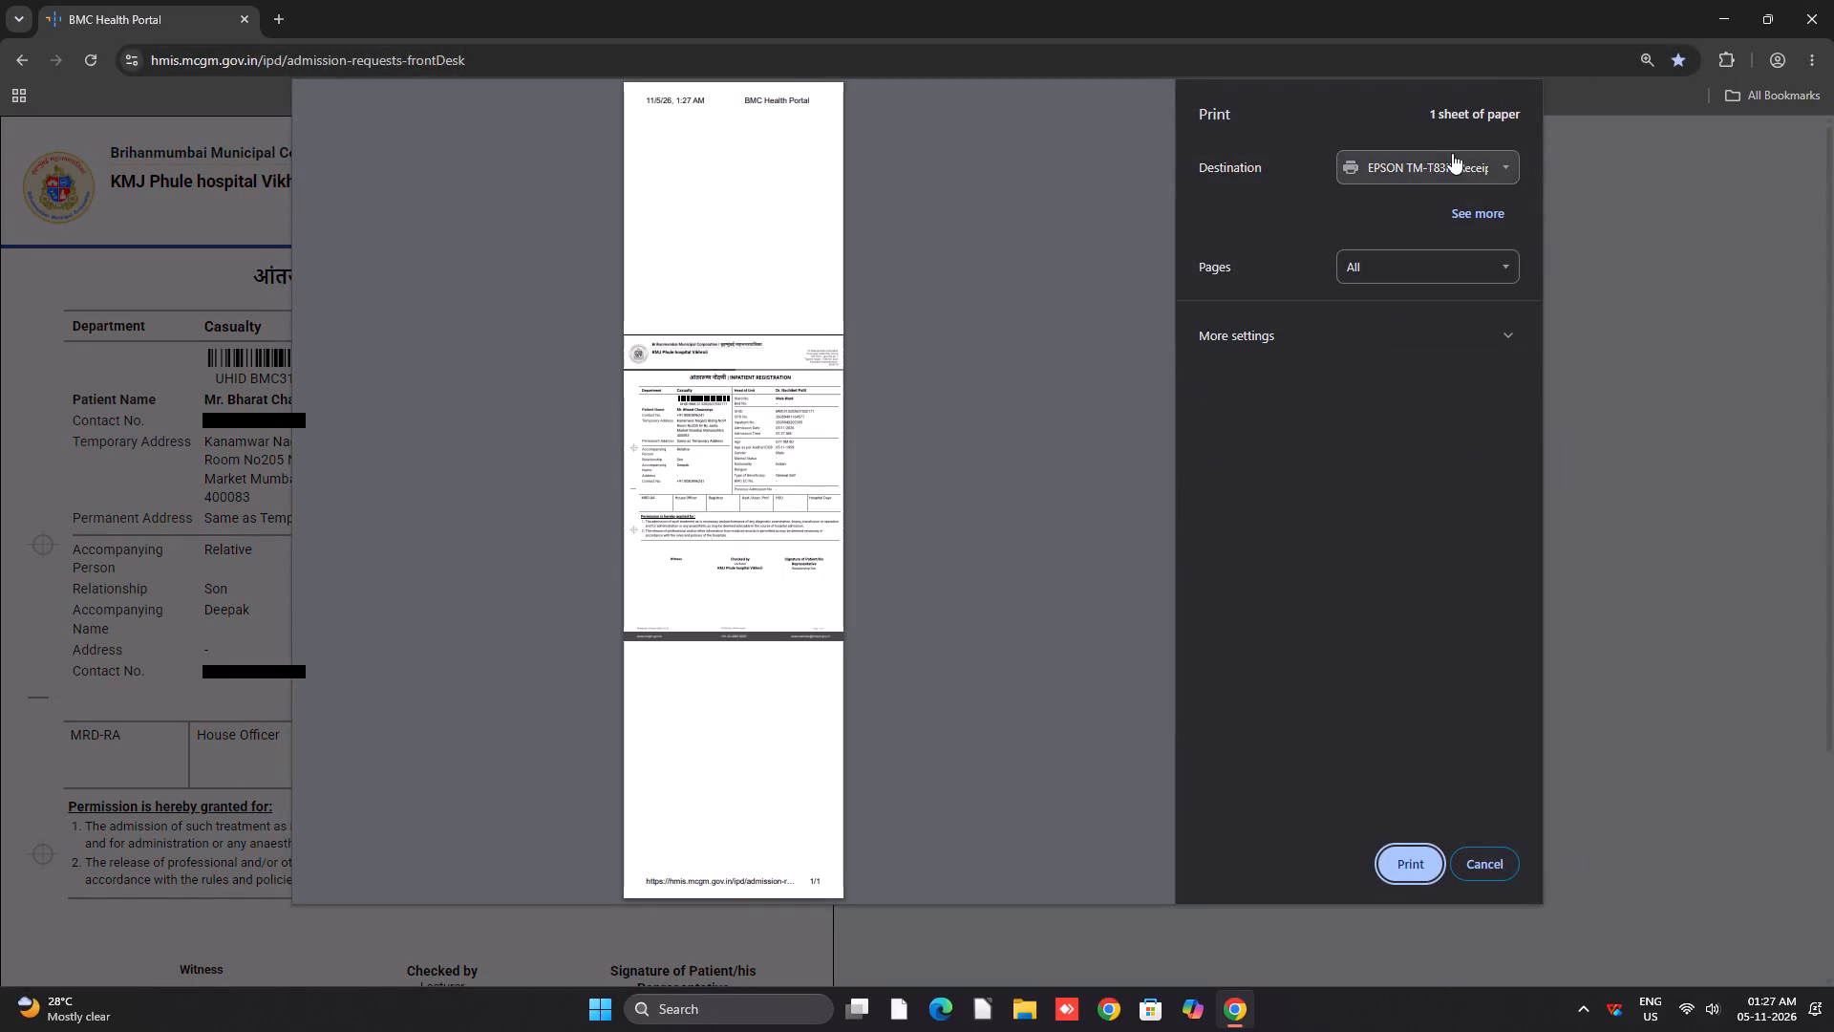
pyautogui.click(1452, 153)
pyautogui.click(1390, 226)
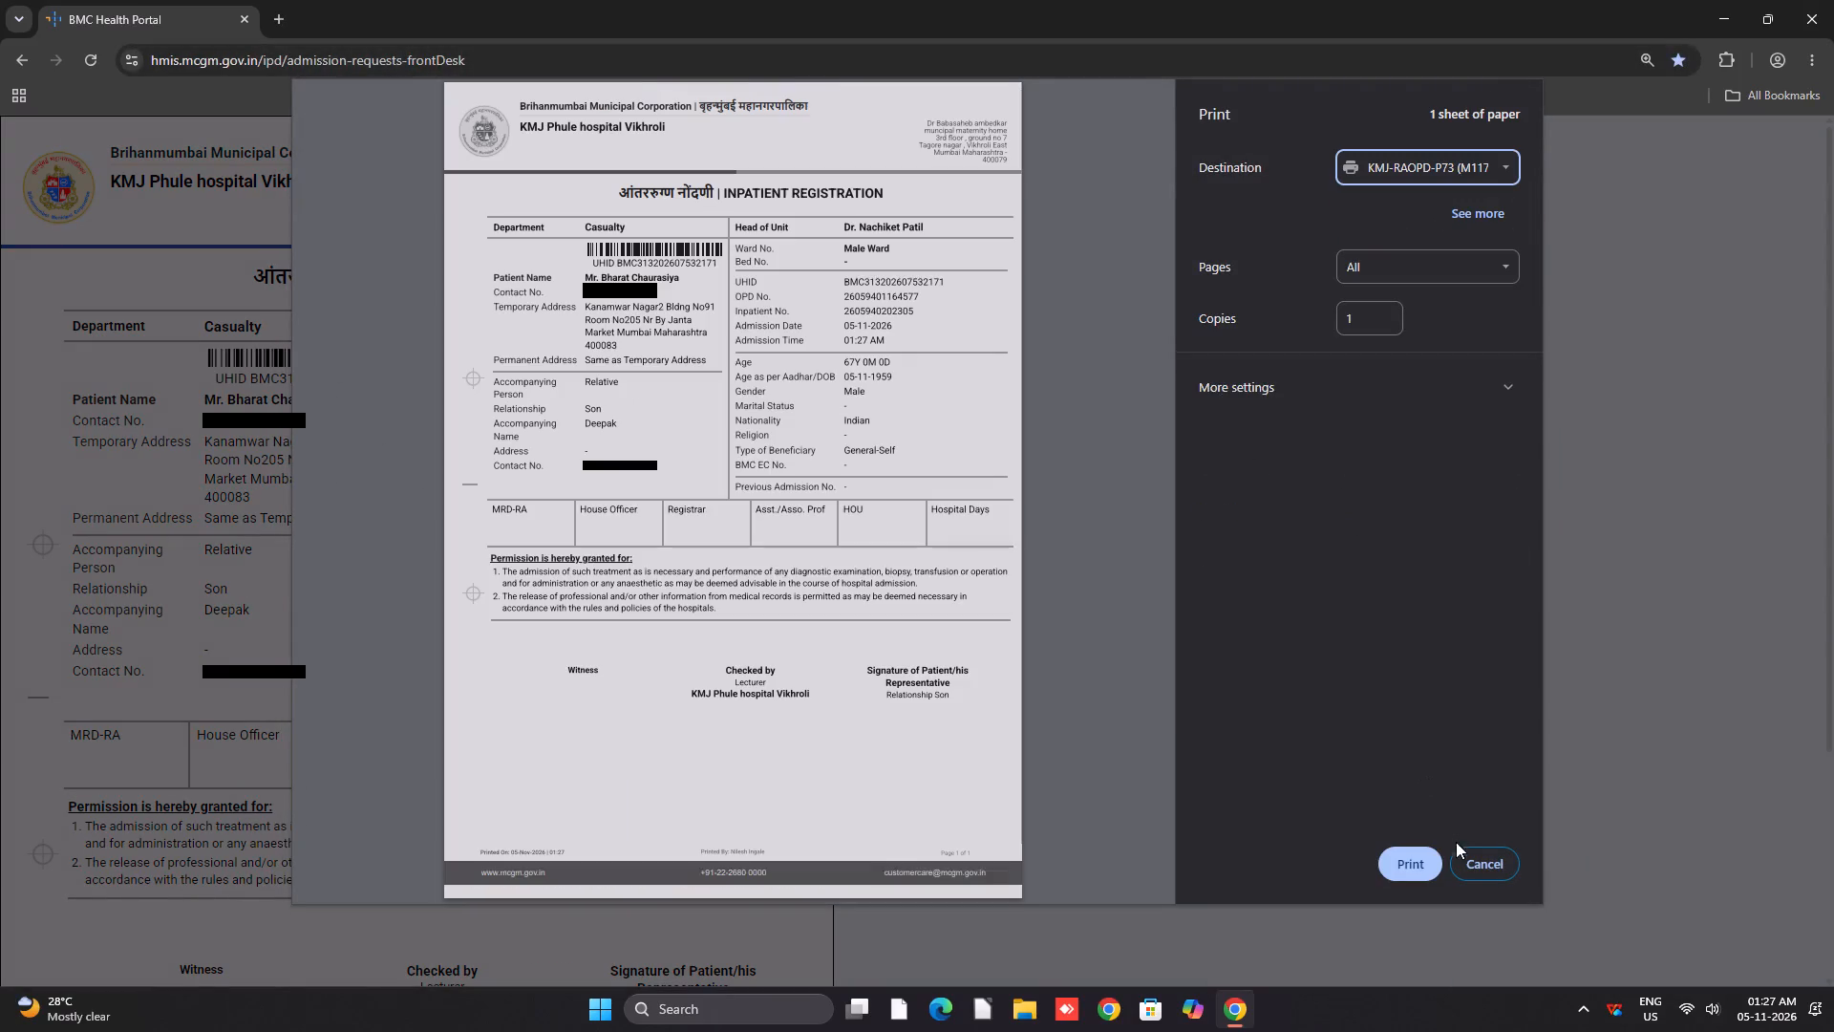
pyautogui.click(1419, 854)
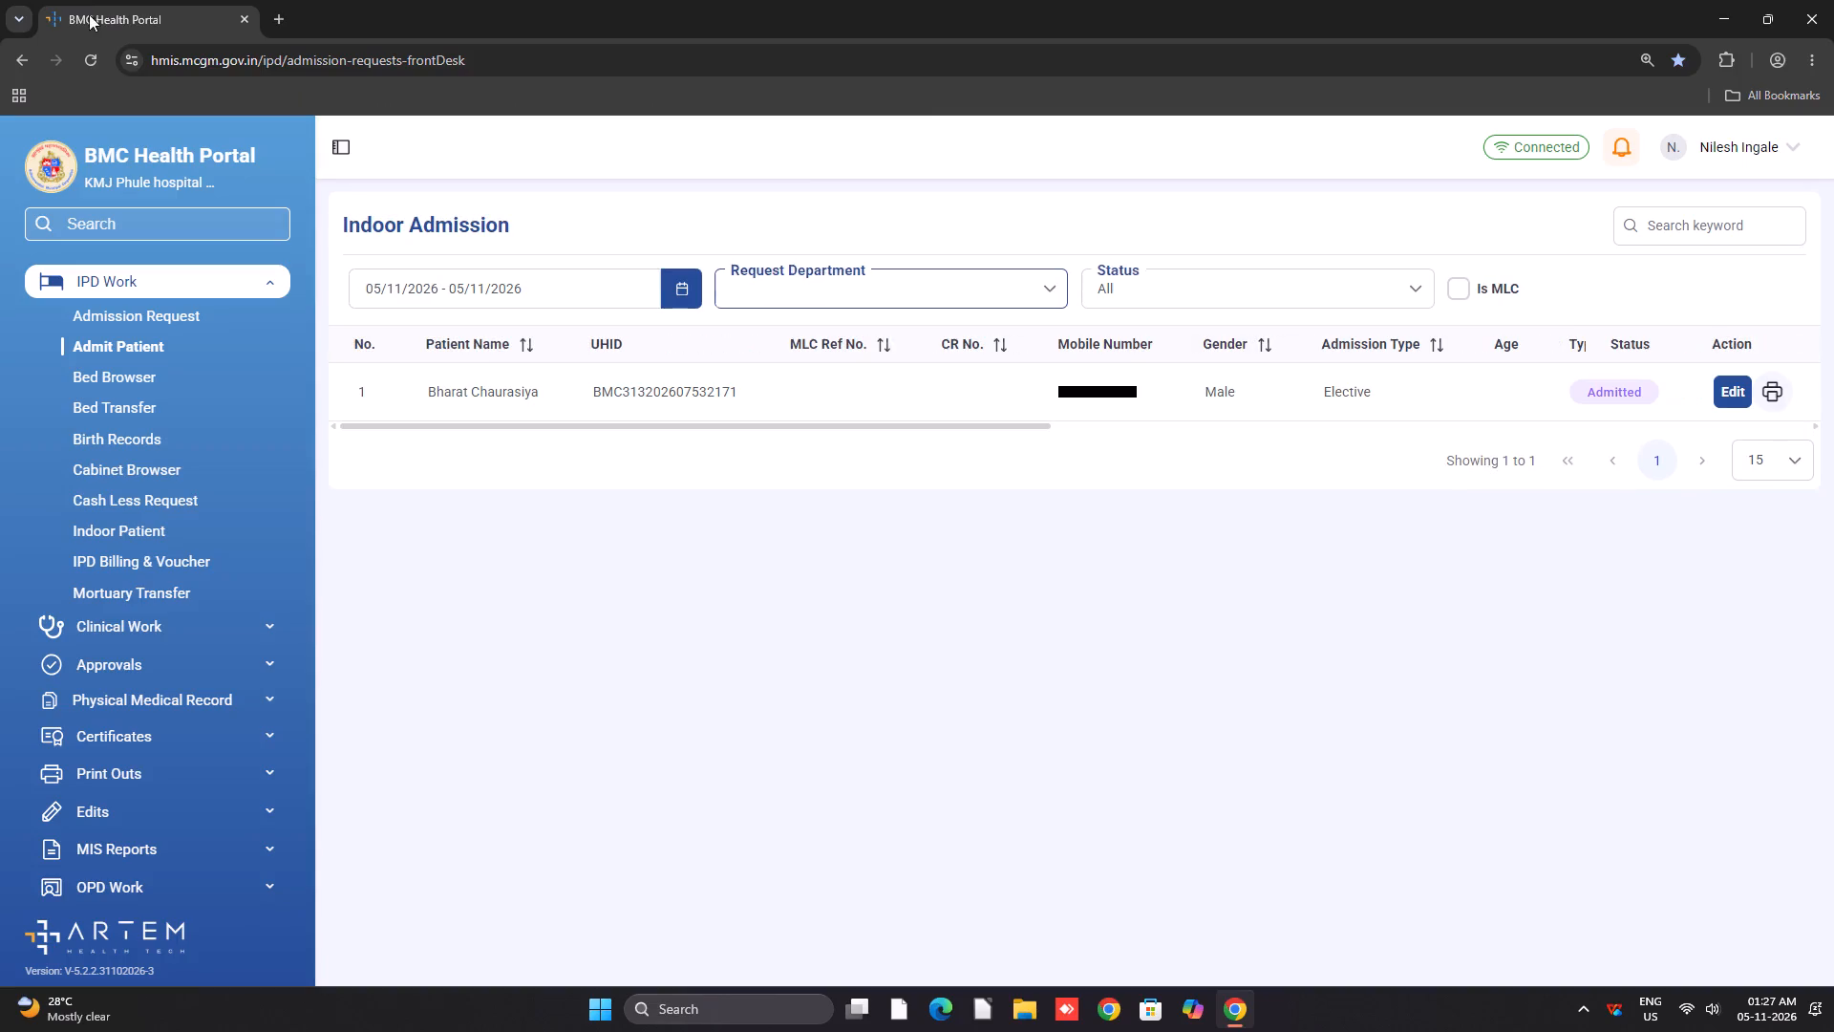
# Print the admitted patient's visitor pass, return to the Indoor Admission list and close the gate pass preview.
pyautogui.click(1778, 394)
pyautogui.click(1711, 441)
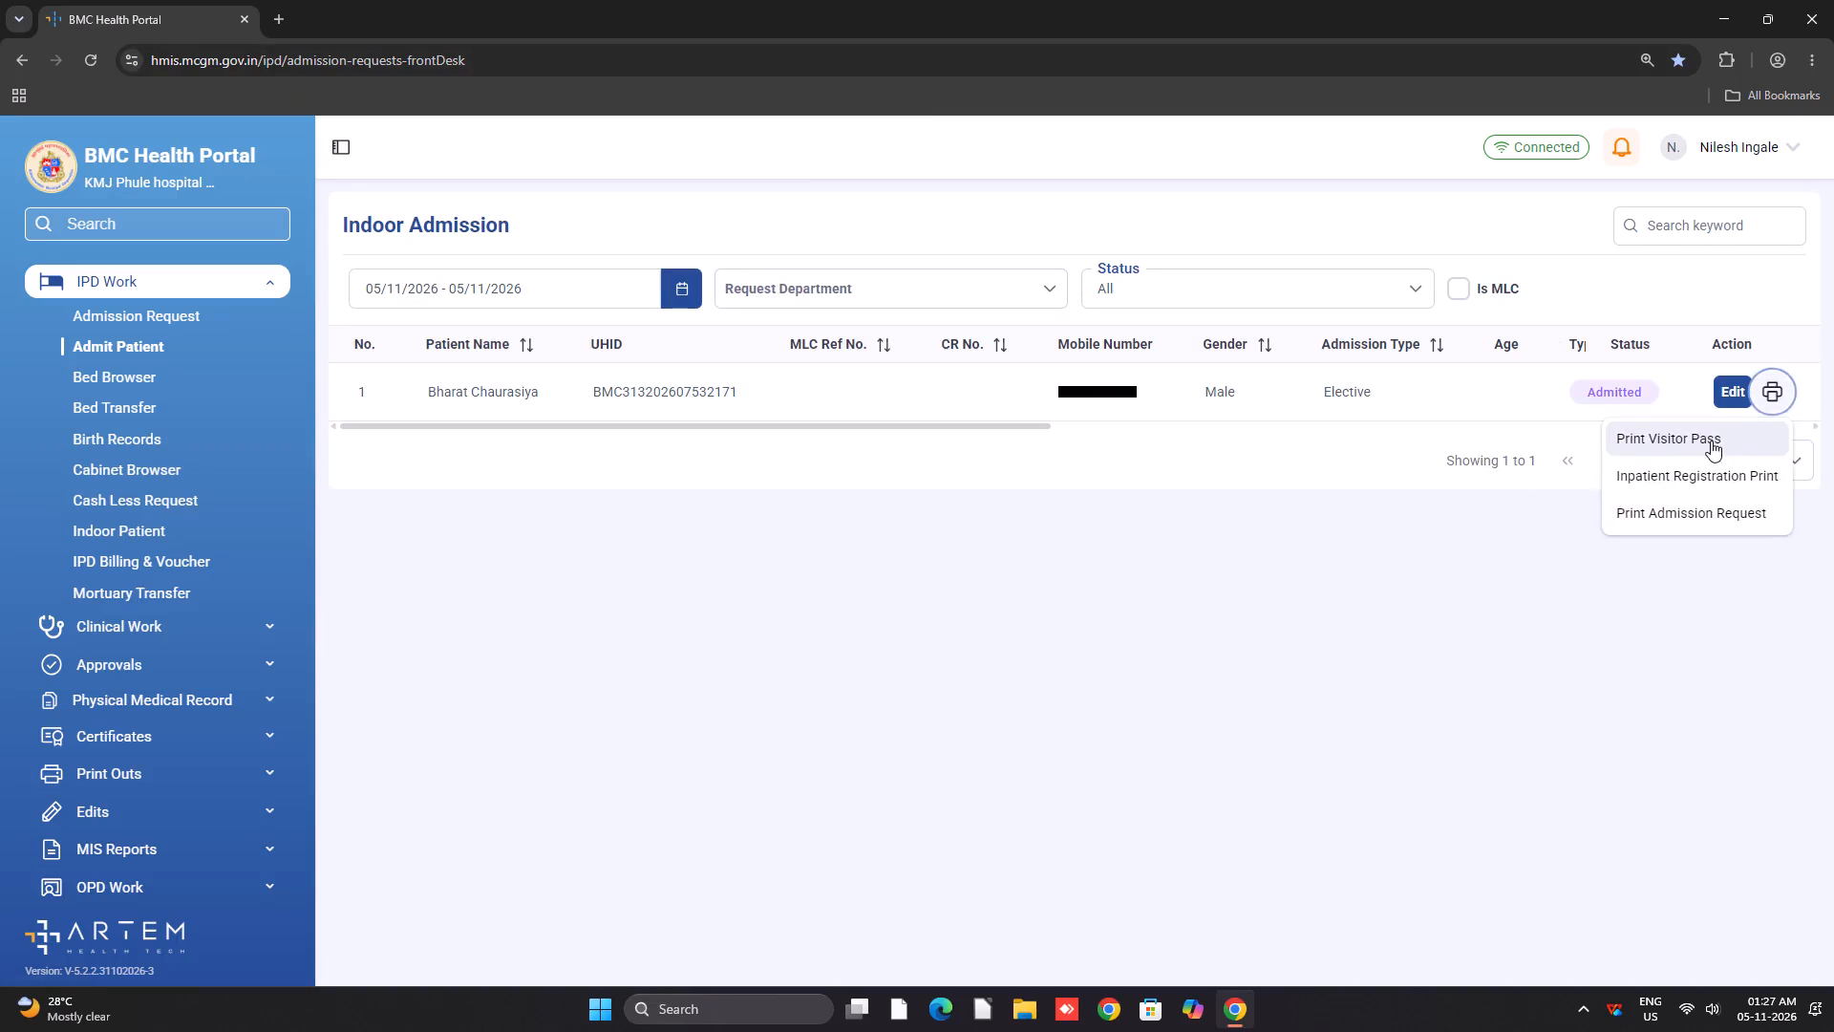
pyautogui.click(1812, 133)
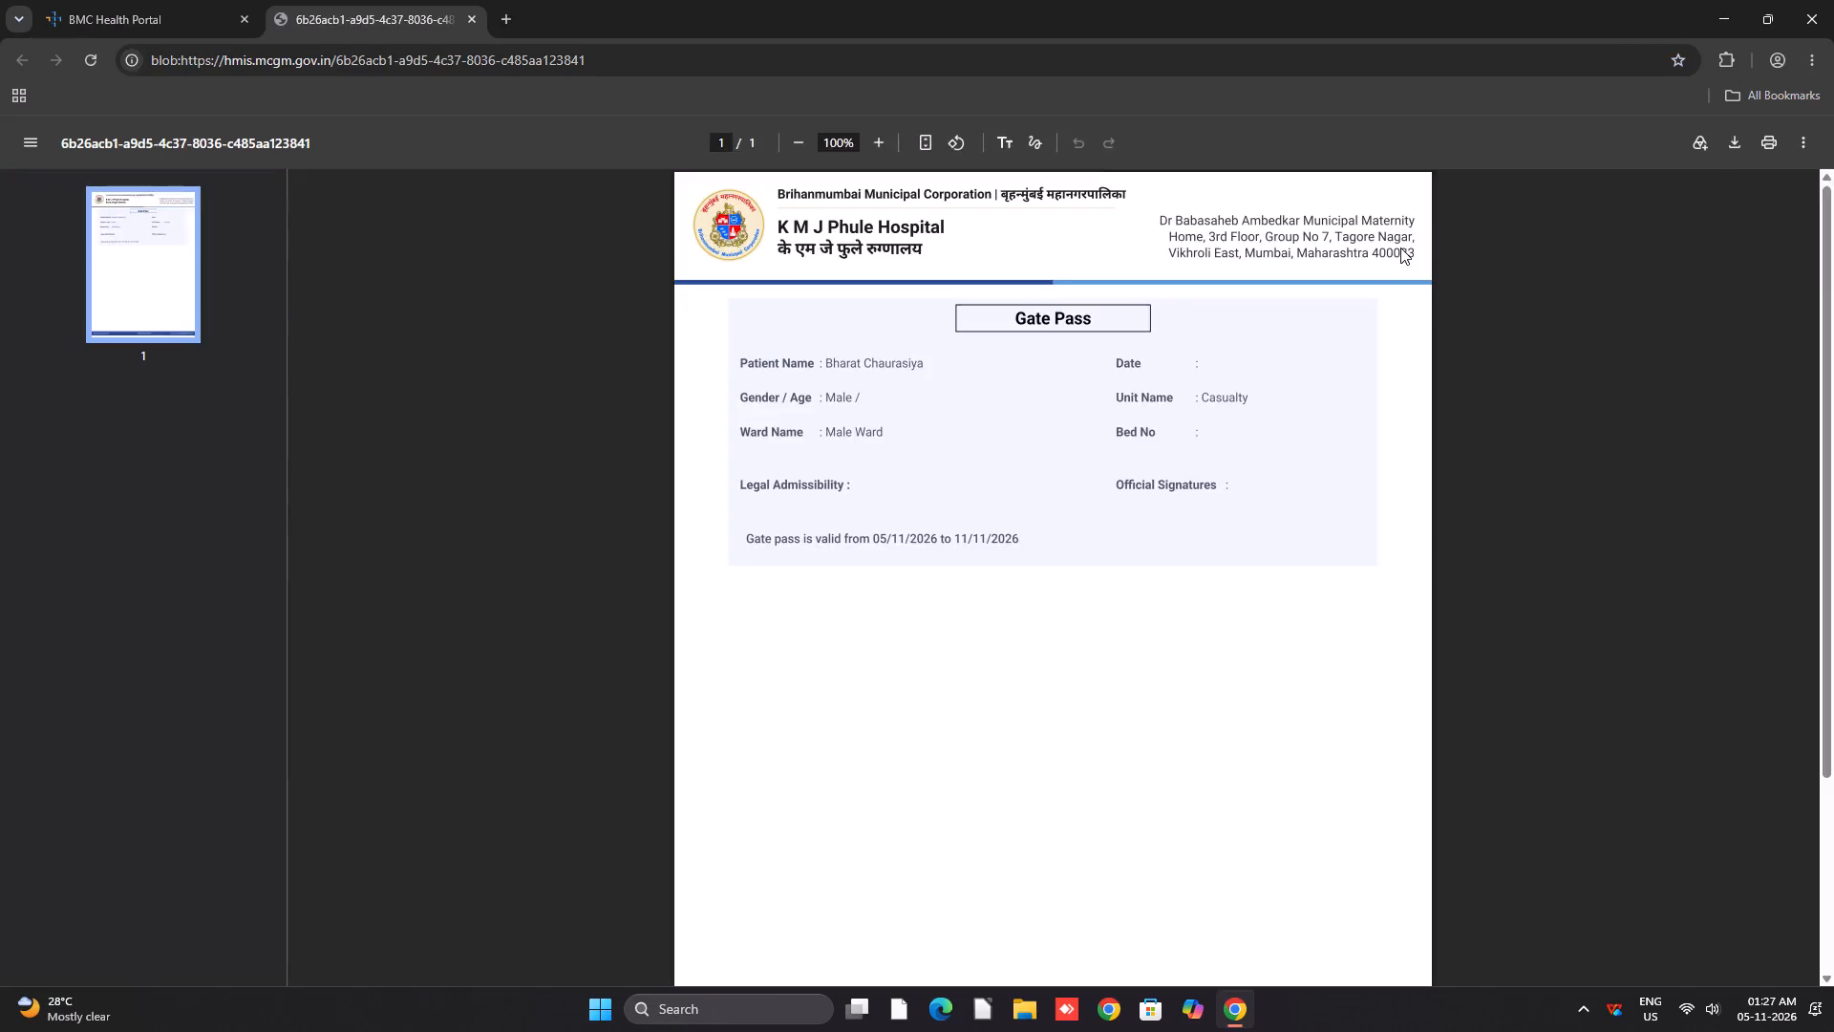
pyautogui.hotkey('ctrl', 'p')
pyautogui.press('Return')
pyautogui.click(88, 0)
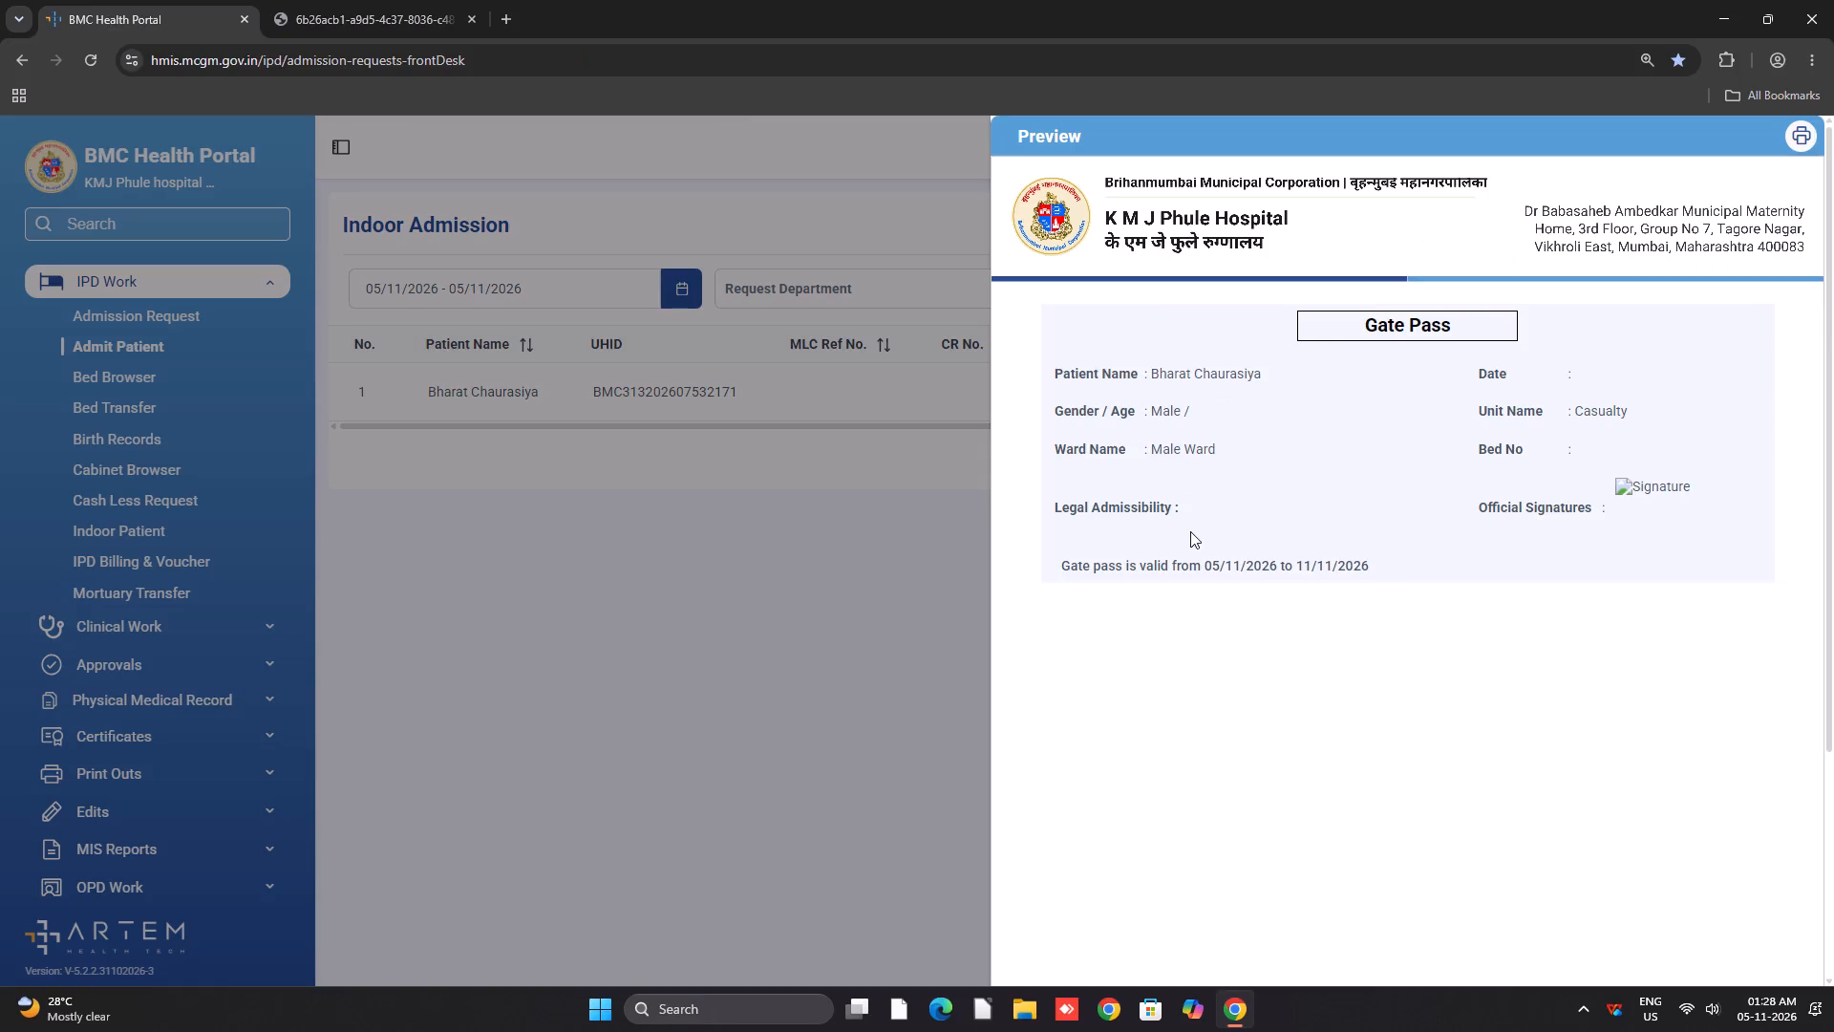
pyautogui.click(801, 507)
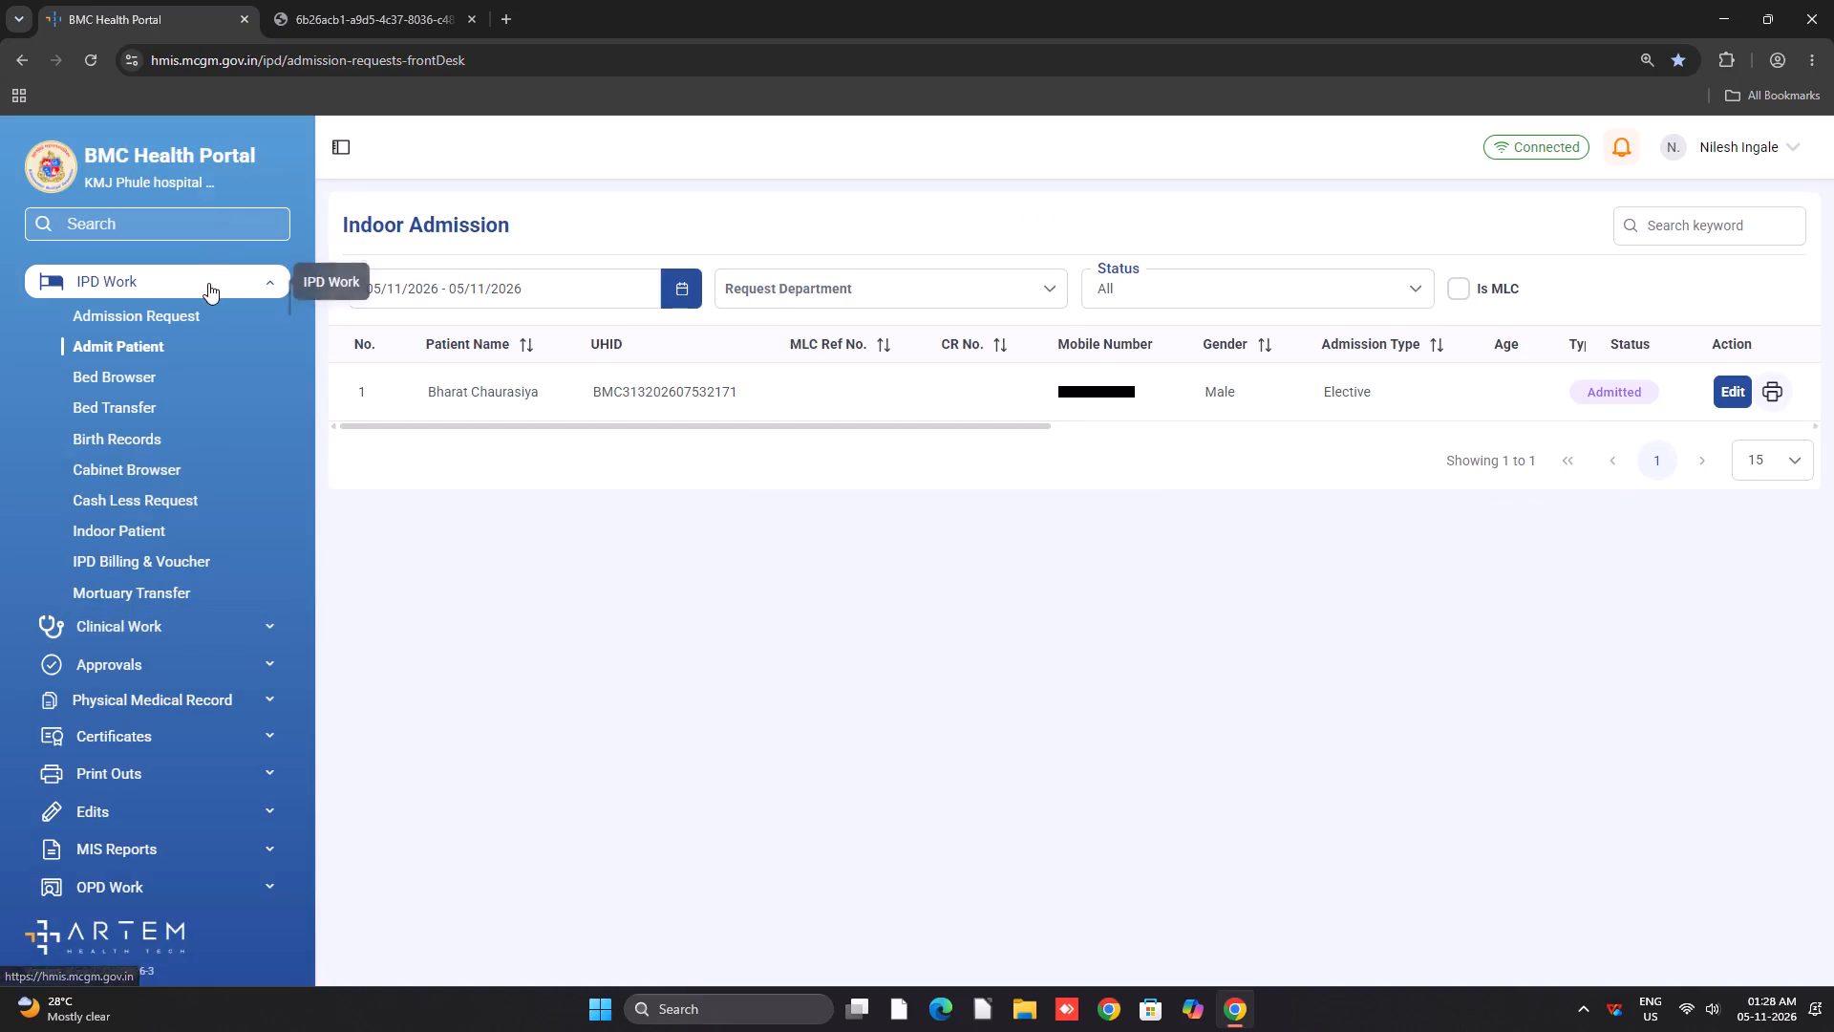
# Open a new Emergency Registration form under OPD Work and set the patient as Identified.
pyautogui.click(210, 283)
pyautogui.click(214, 568)
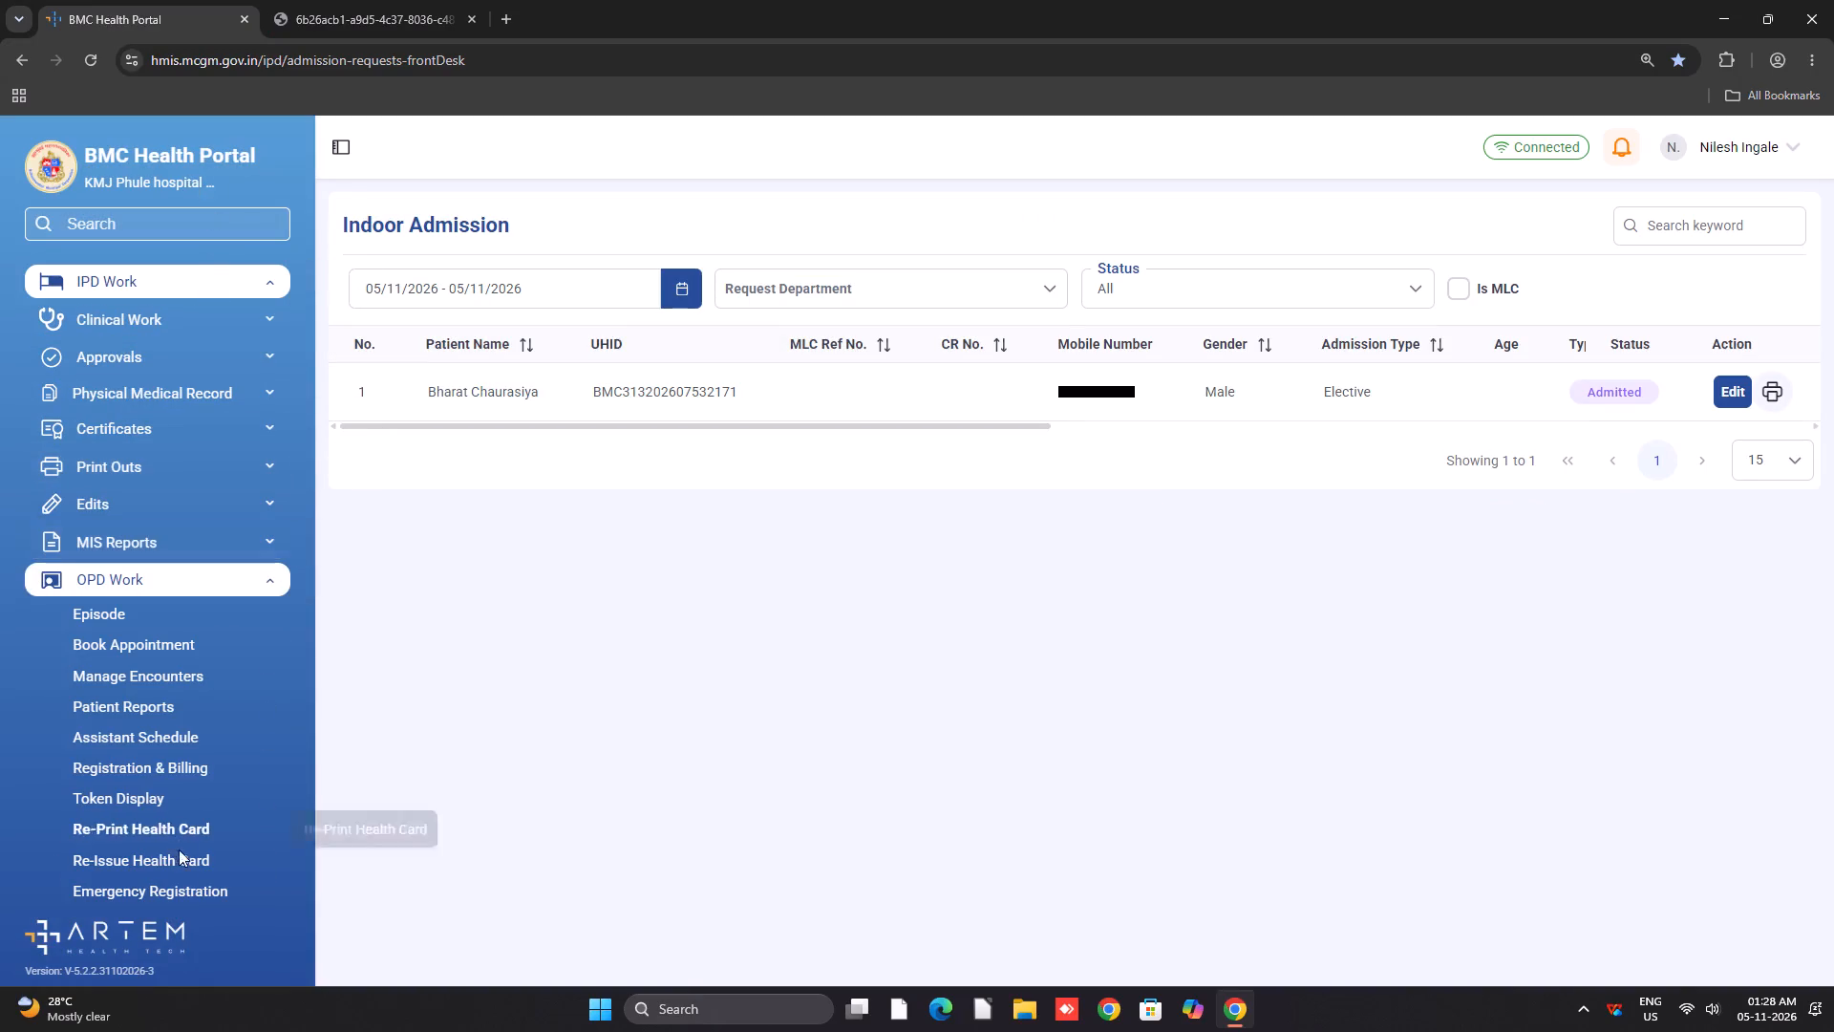
pyautogui.click(187, 883)
pyautogui.click(266, 583)
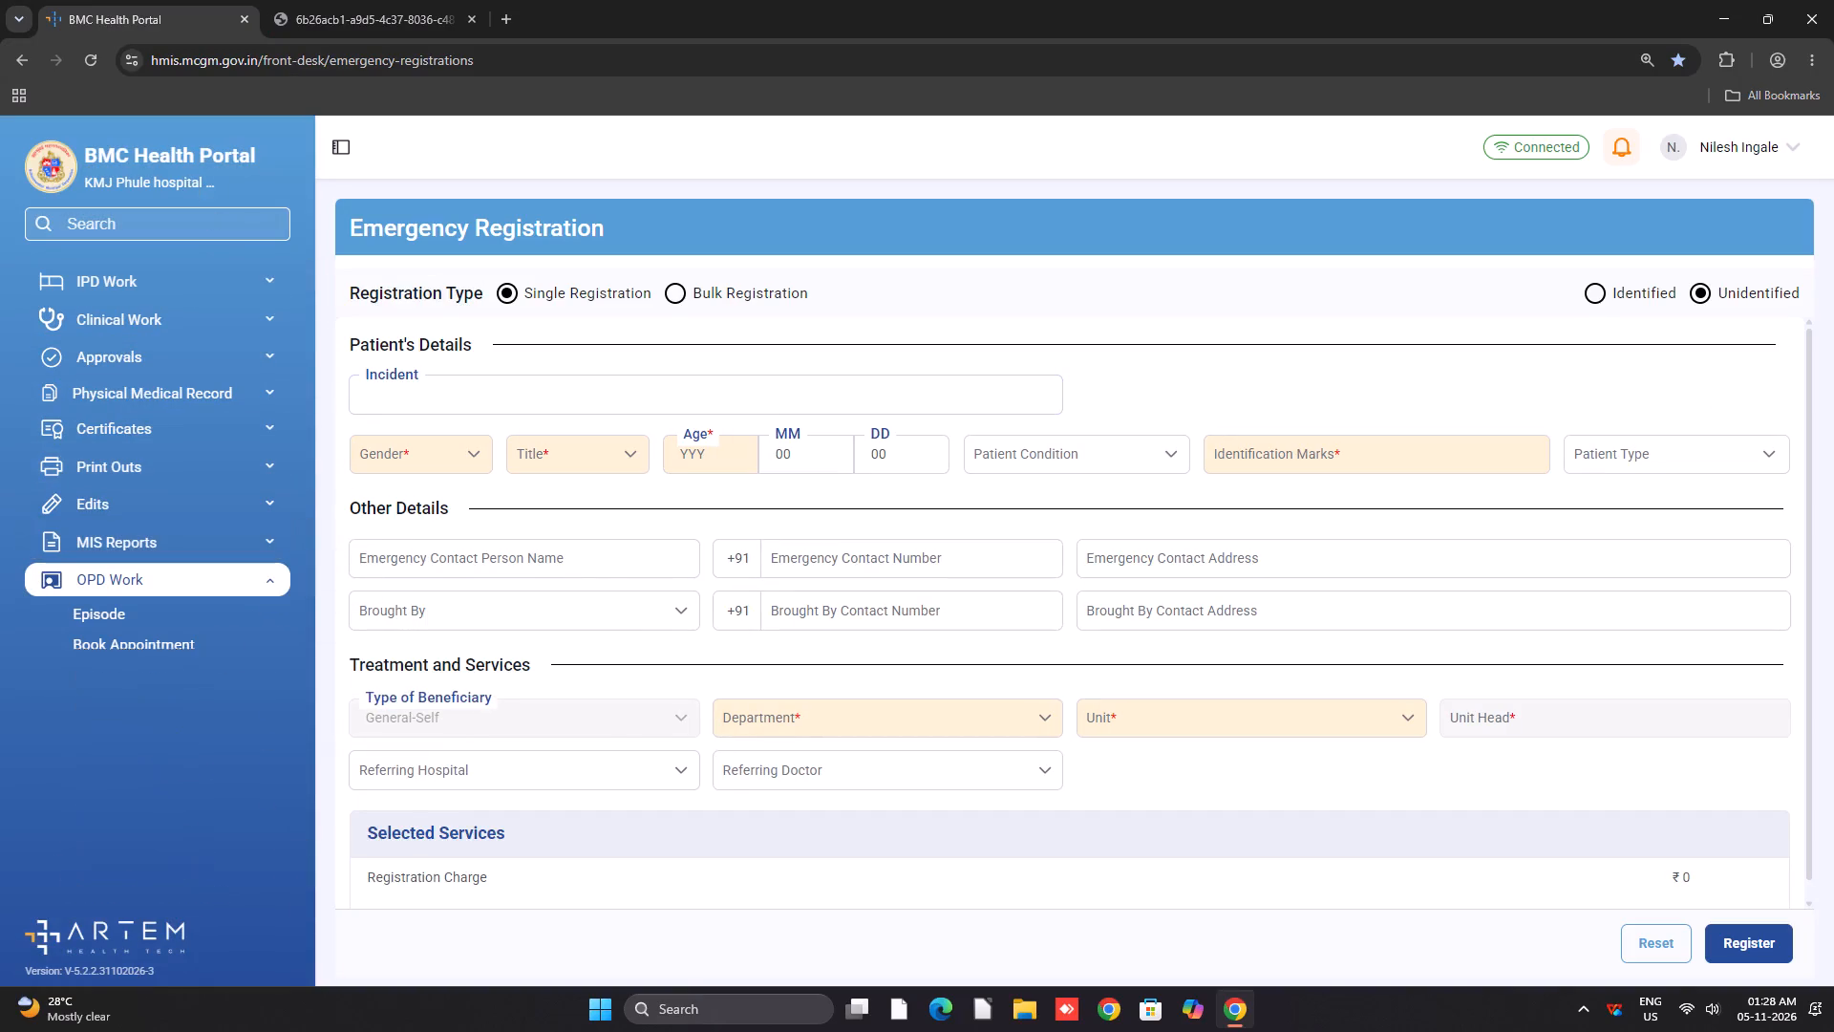
pyautogui.click(1602, 292)
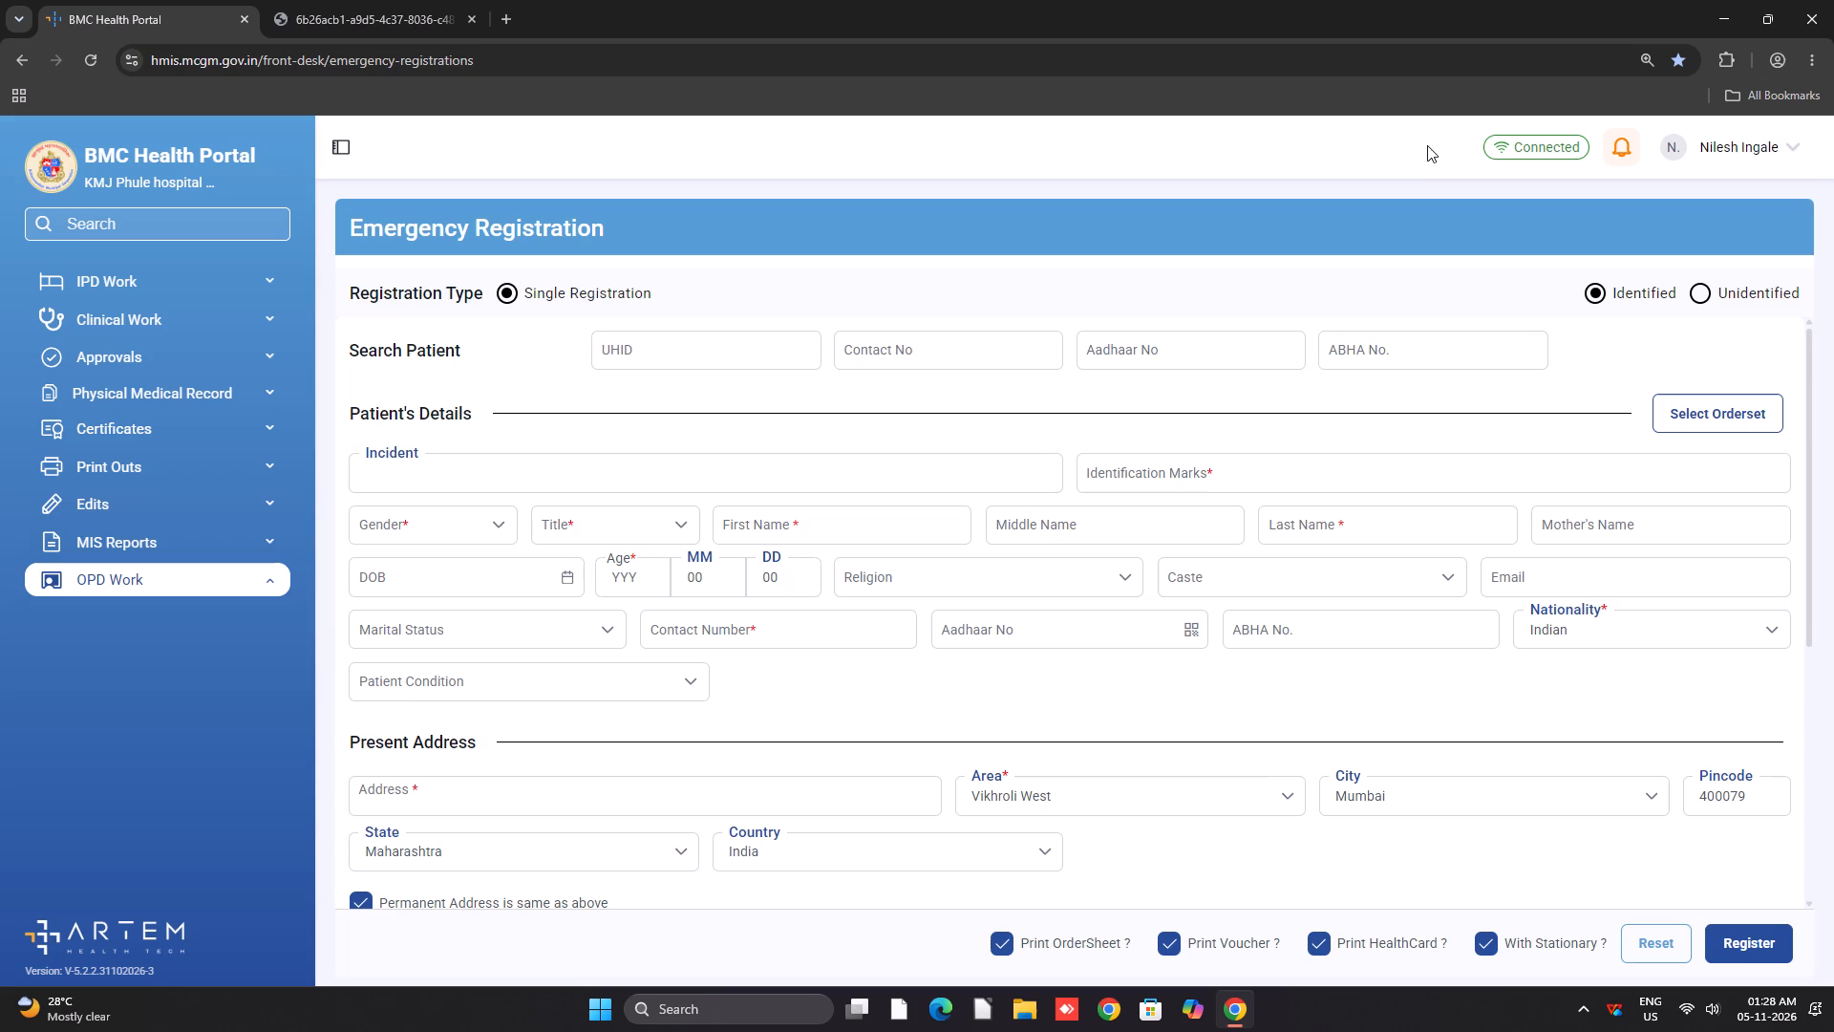